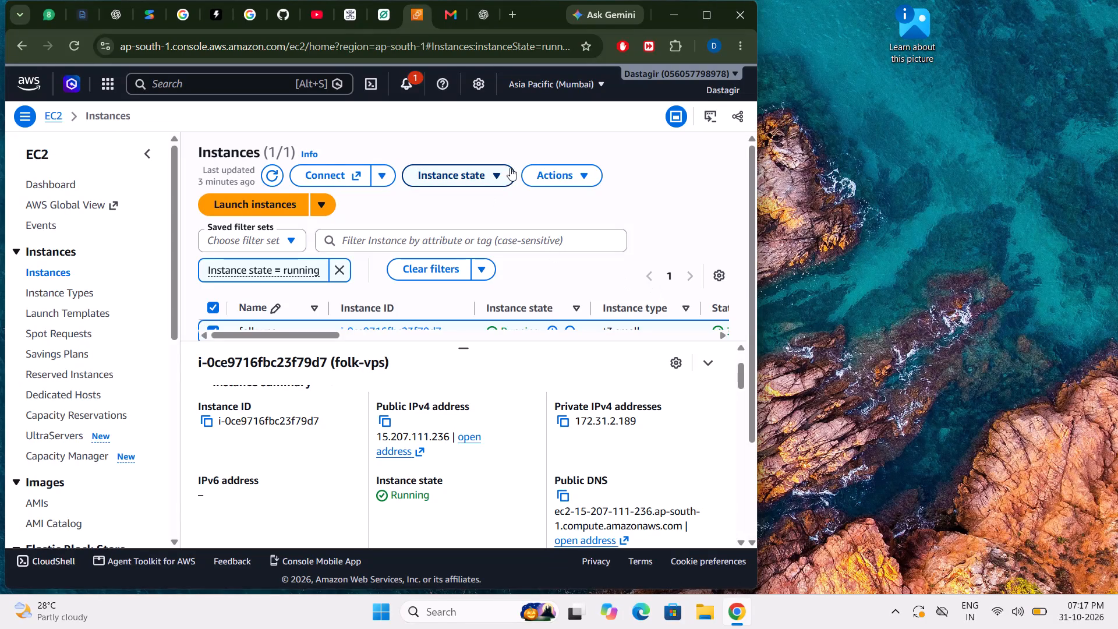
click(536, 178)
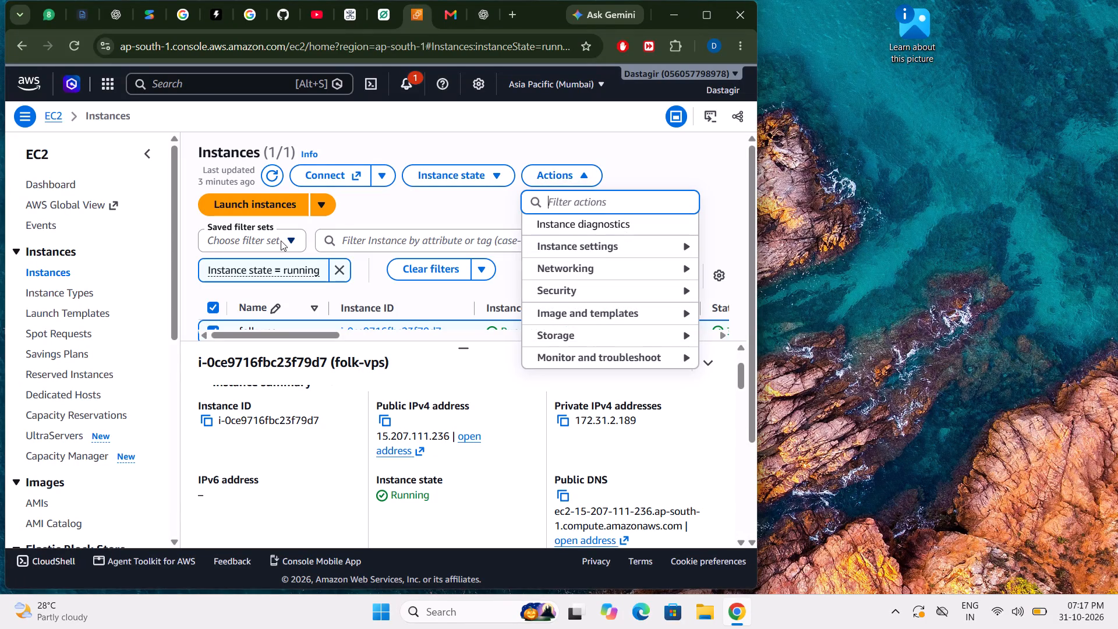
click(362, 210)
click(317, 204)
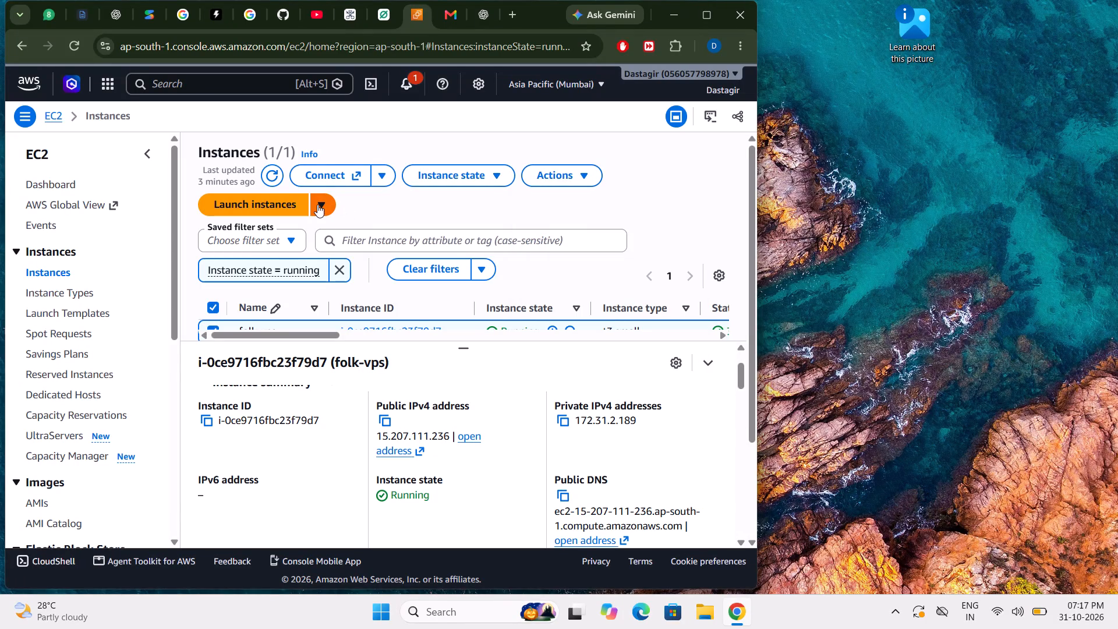
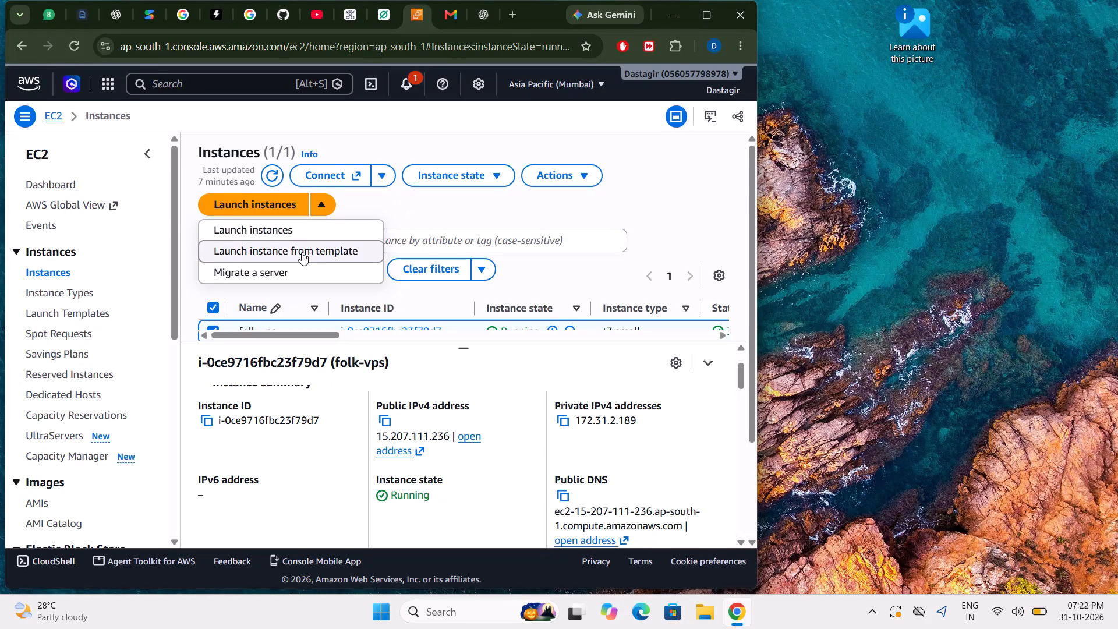
Open the form for launching an instance from a template and check its source template choices and summary settings.
click(302, 252)
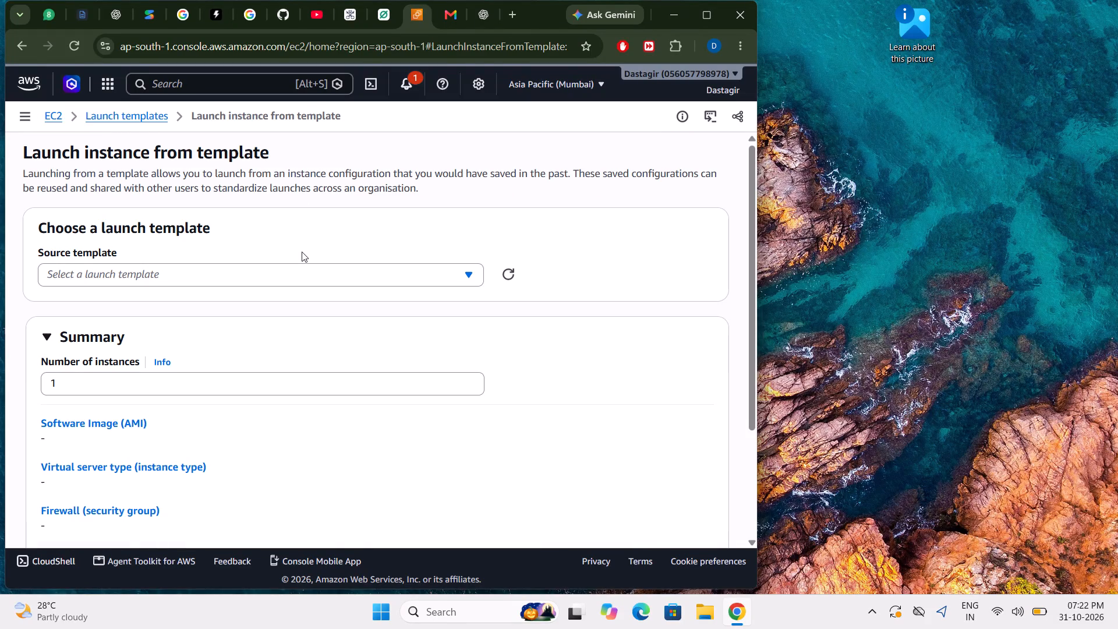
click(236, 268)
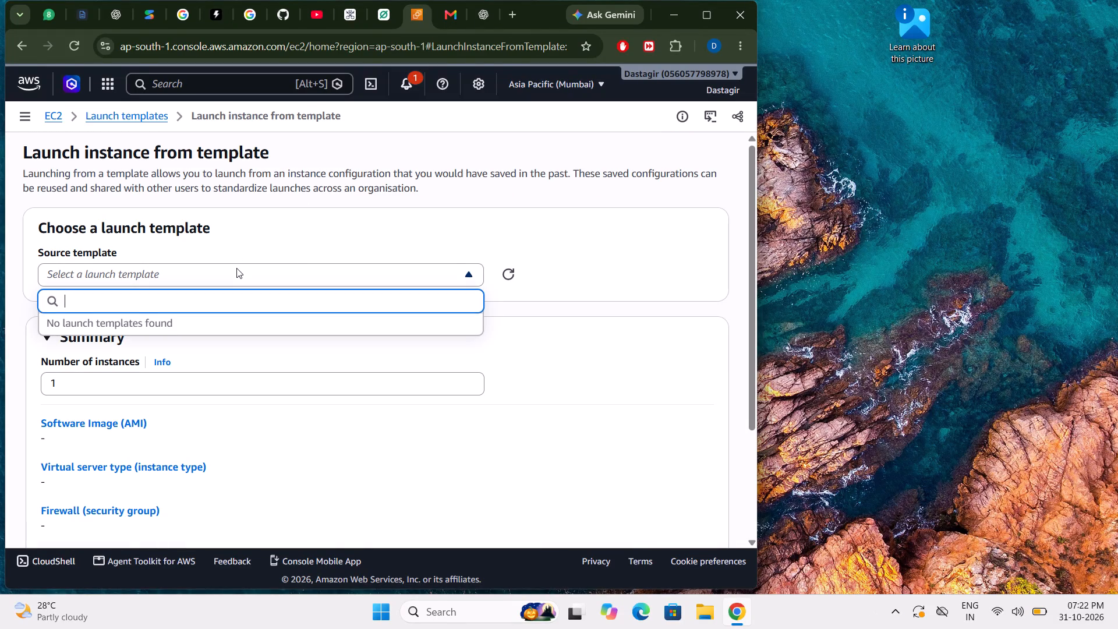
click(236, 268)
scroll(236, 268, right, 1)
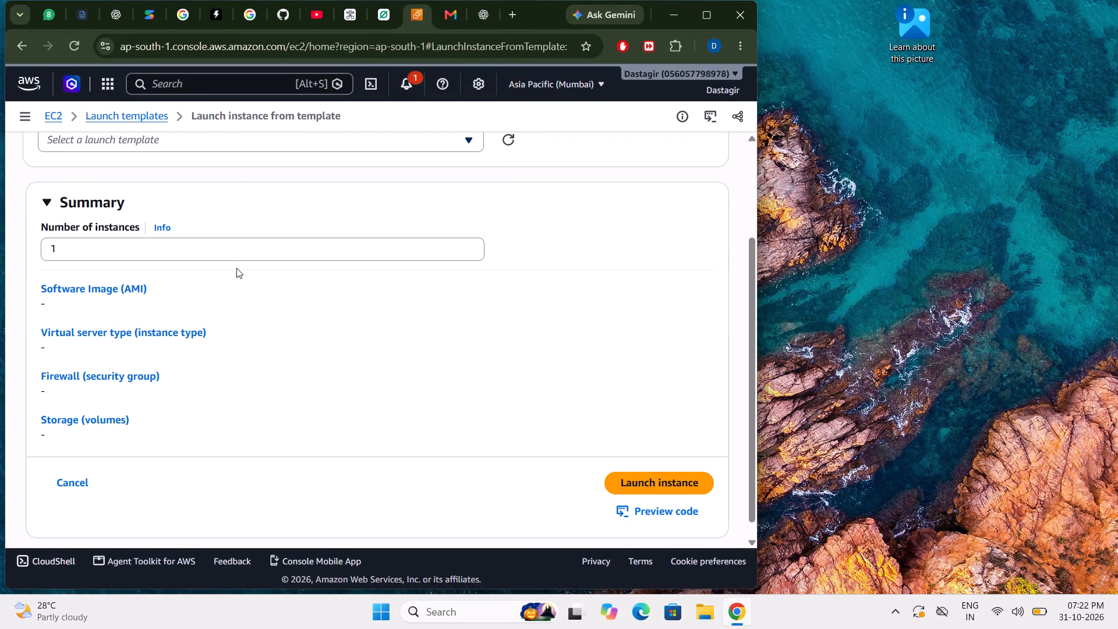
click(197, 245)
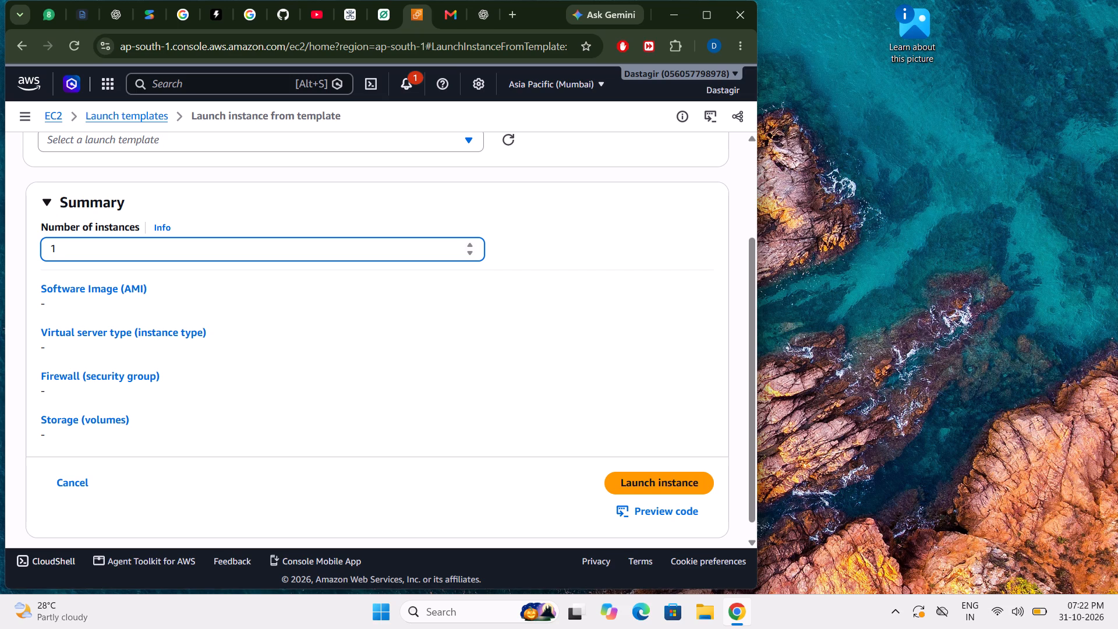
click(0, 340)
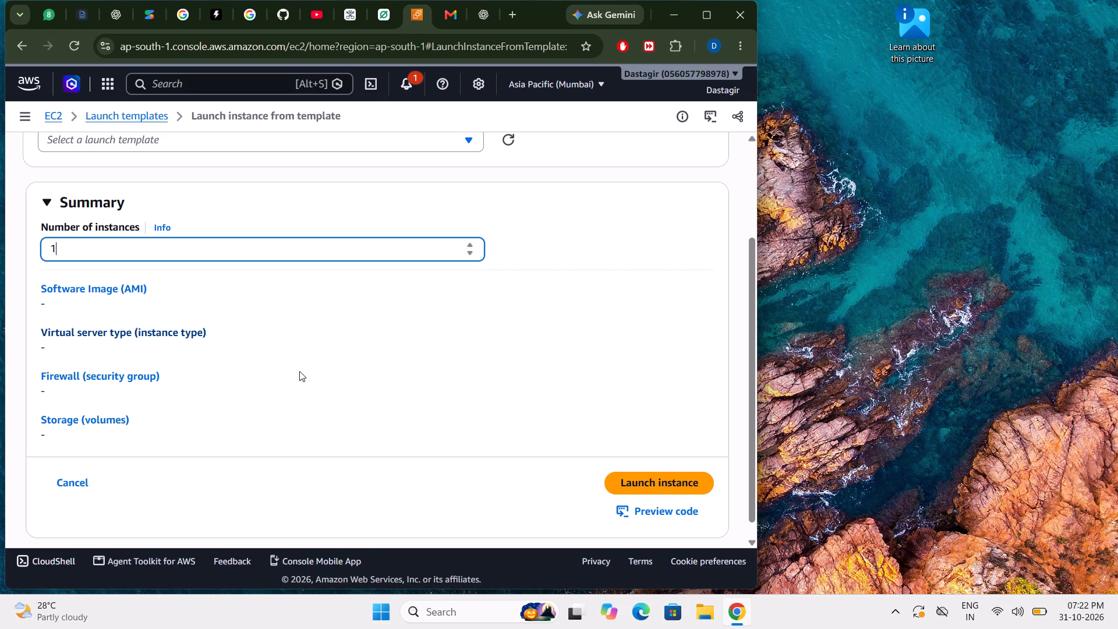
scroll(438, 446, up, 2)
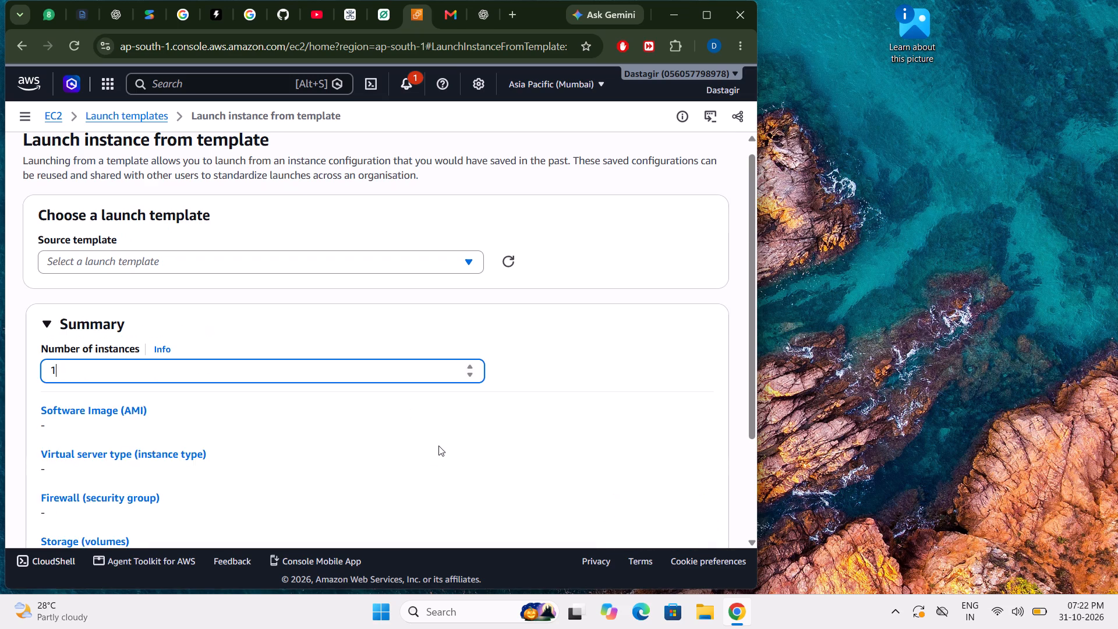
click(466, 271)
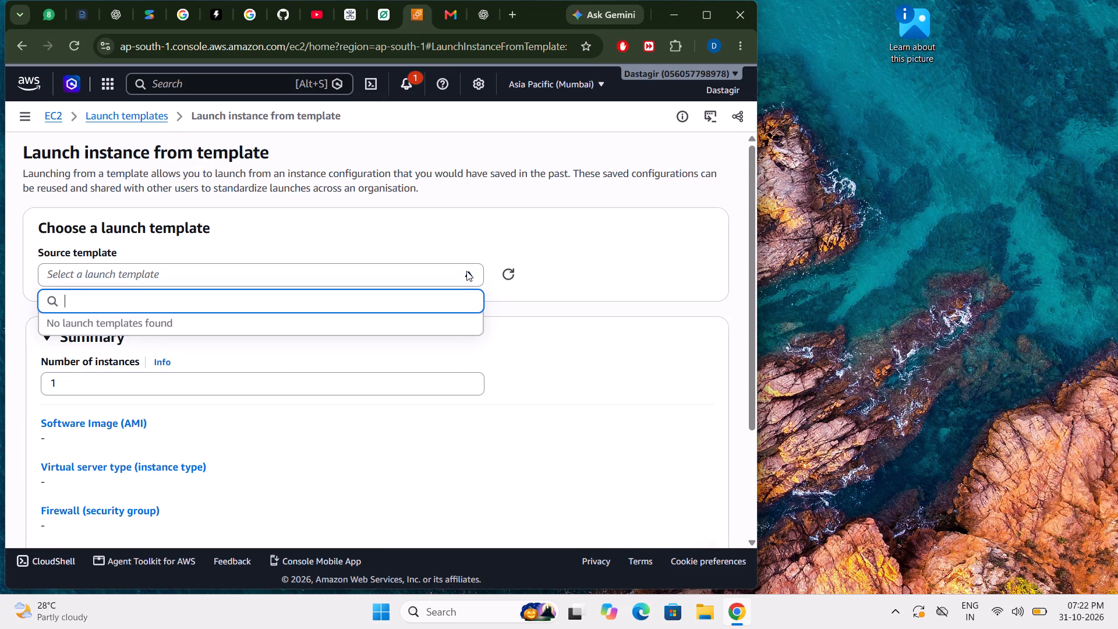
click(200, 210)
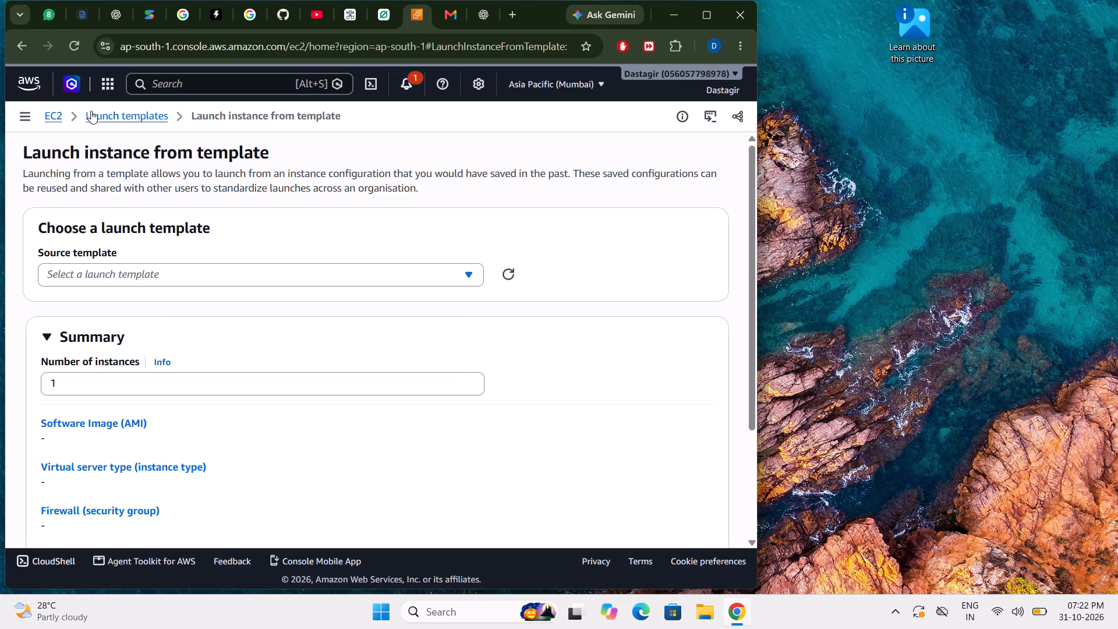
Leave the template launch form for the EC2 dashboard and open the list of running instances.
click(56, 117)
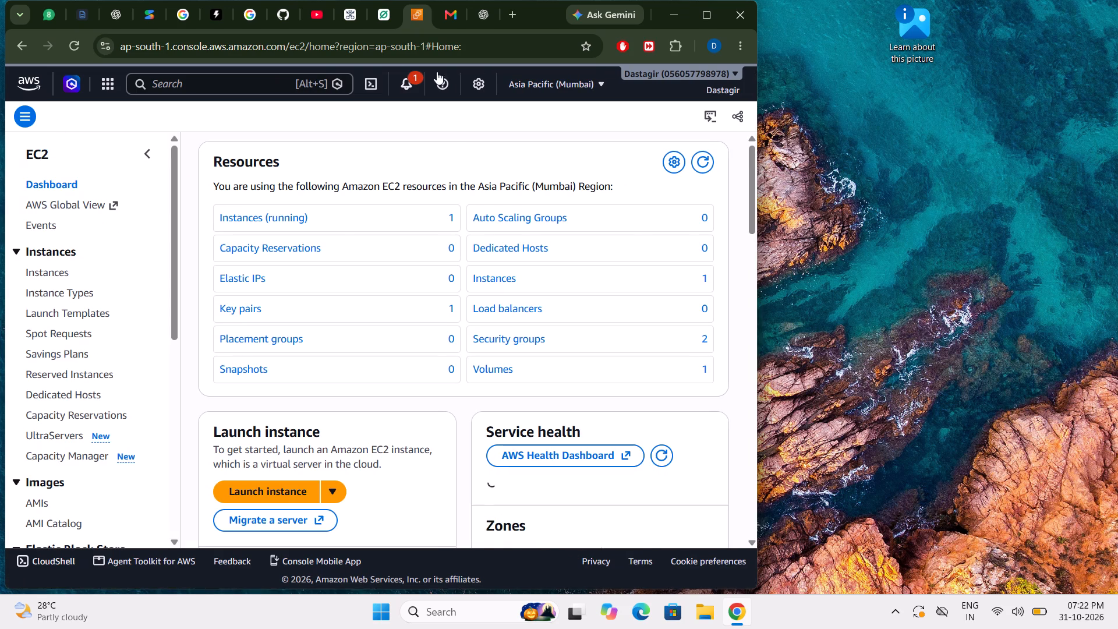
click(305, 211)
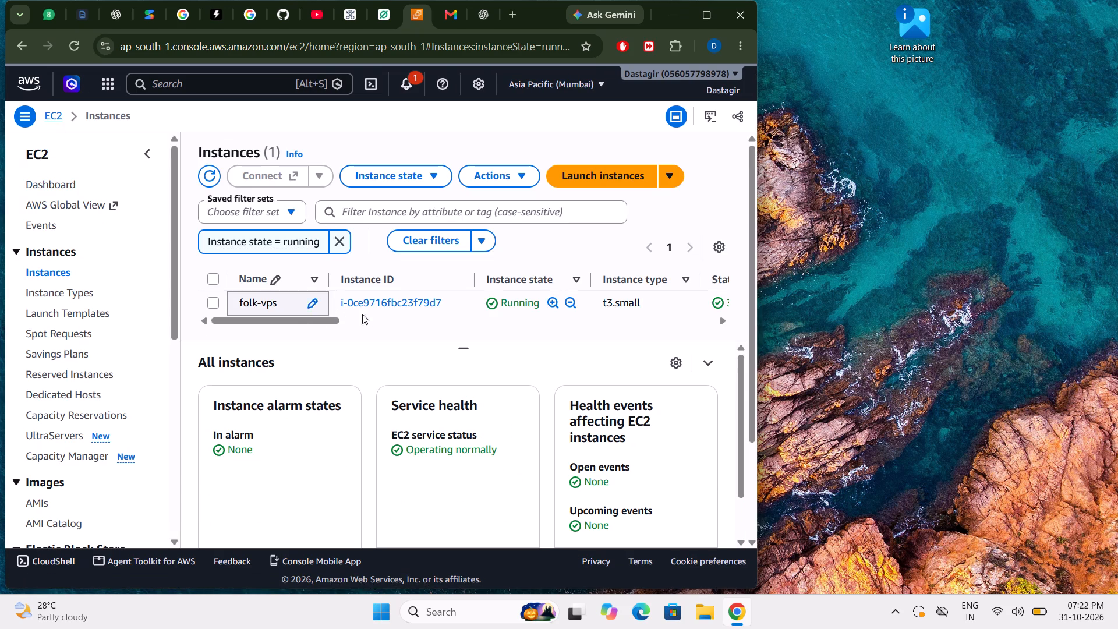
Examine the folk-vps row across all columns of the instances table, from instance ID through to Operator.
drag(294, 323, 555, 326)
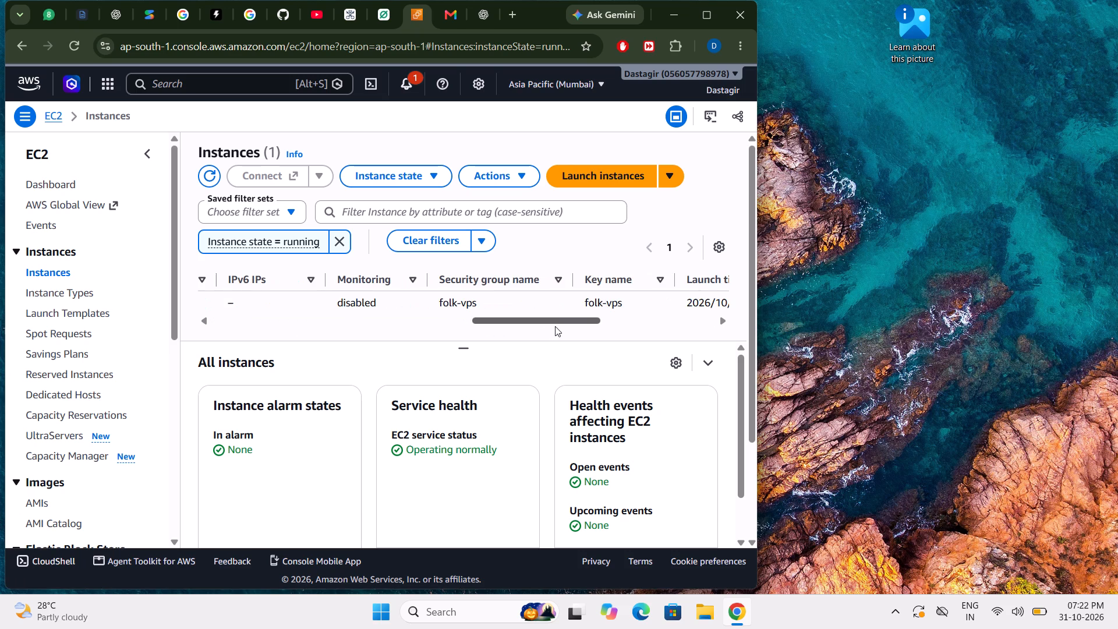
drag(555, 326, 670, 319)
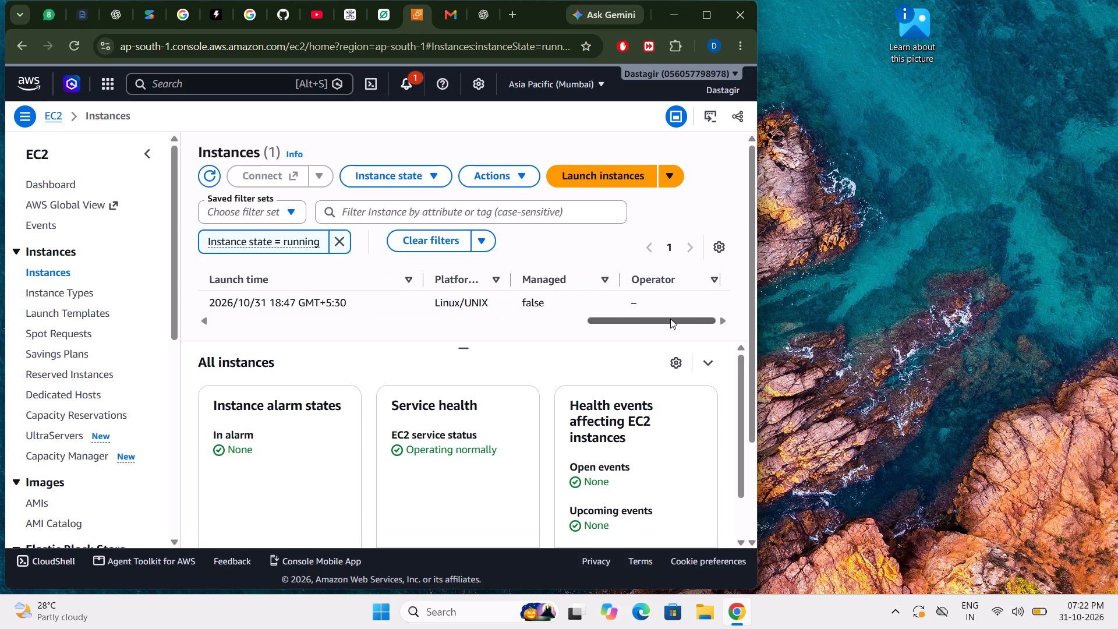
drag(670, 319, 292, 335)
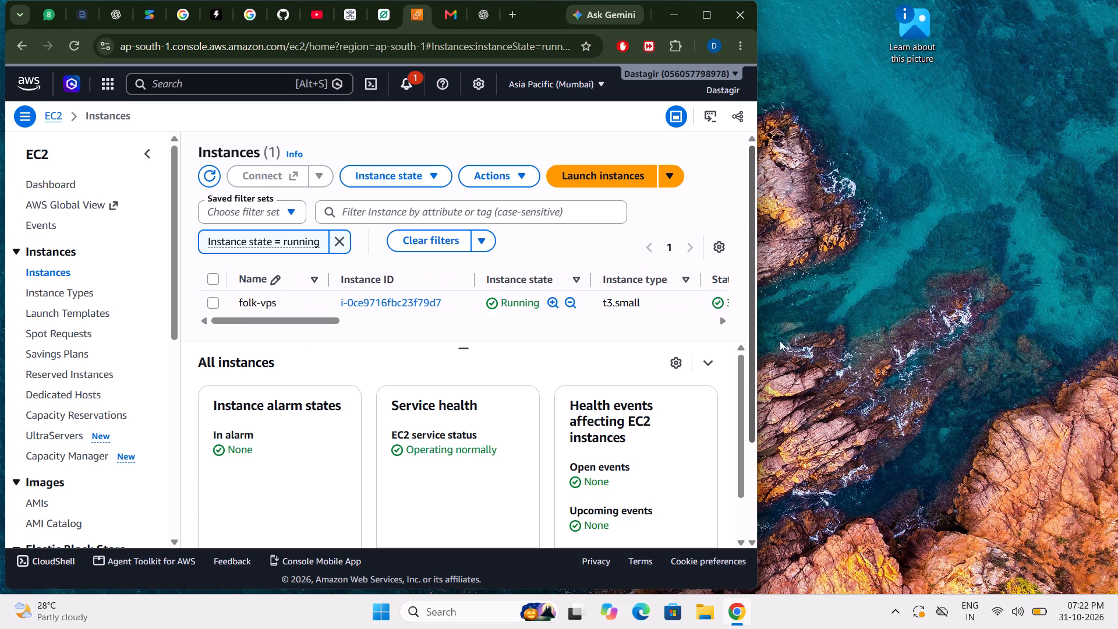
scroll(588, 256, down, 2)
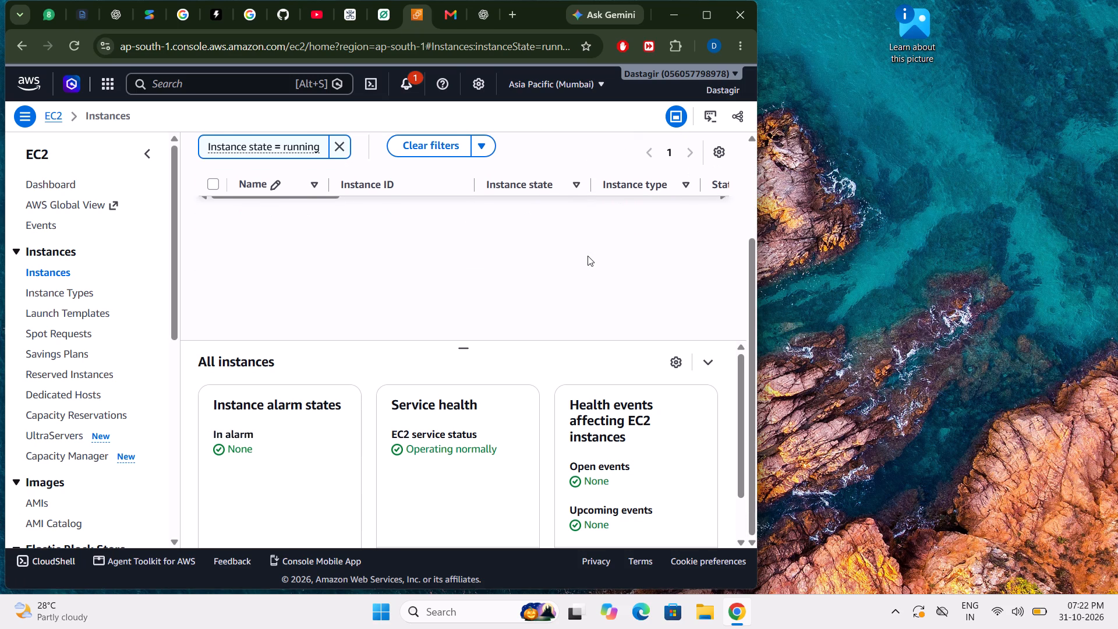
scroll(588, 256, up, 2)
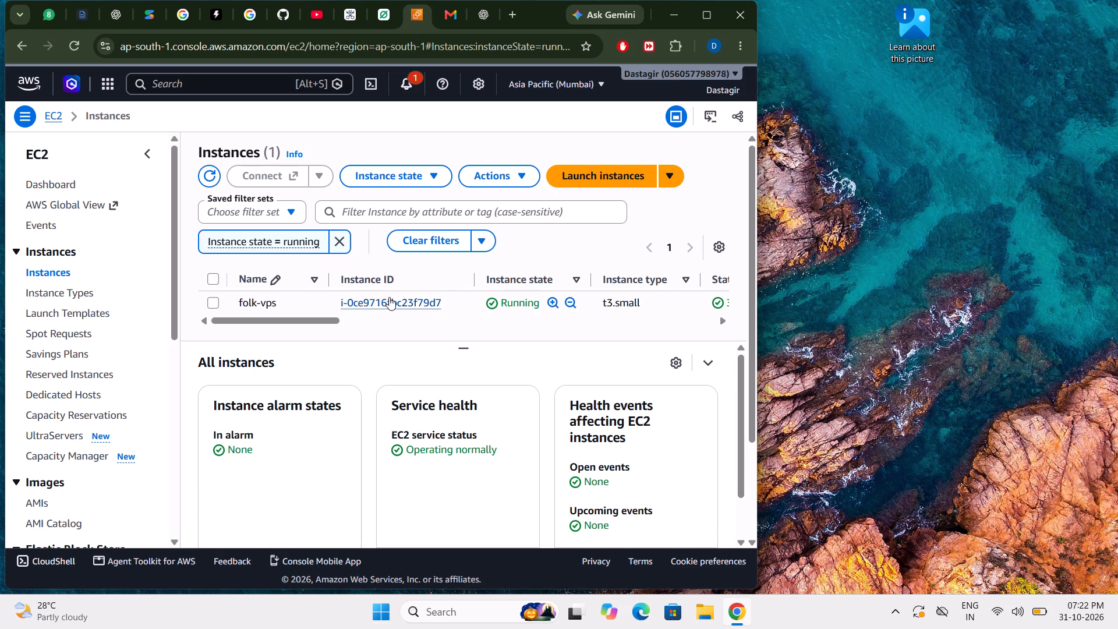
drag(302, 317, 442, 319)
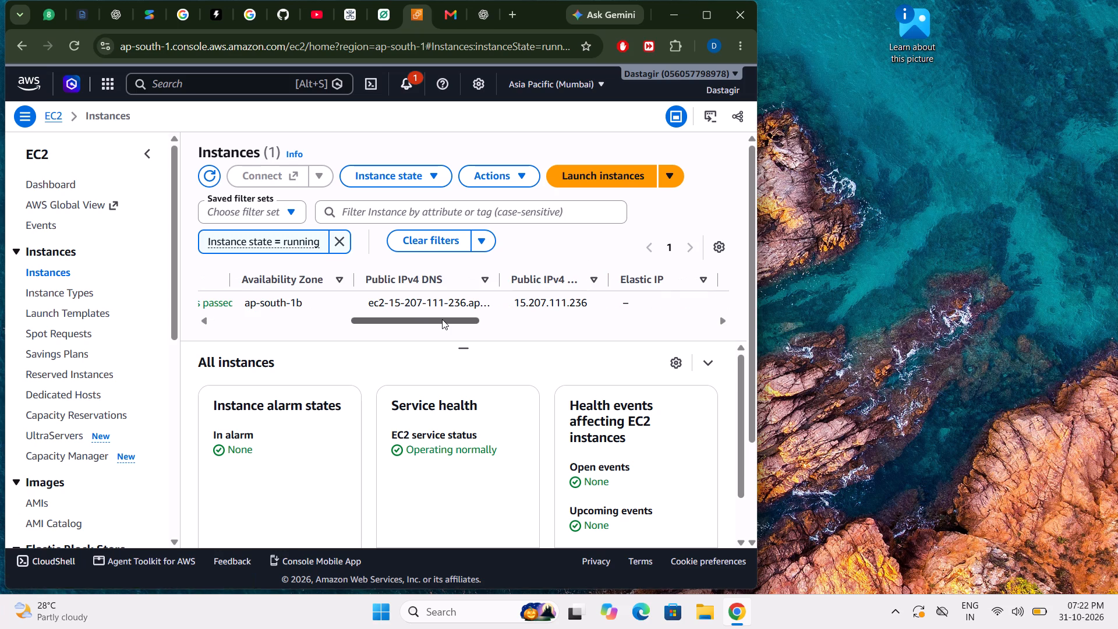
drag(442, 319, 555, 314)
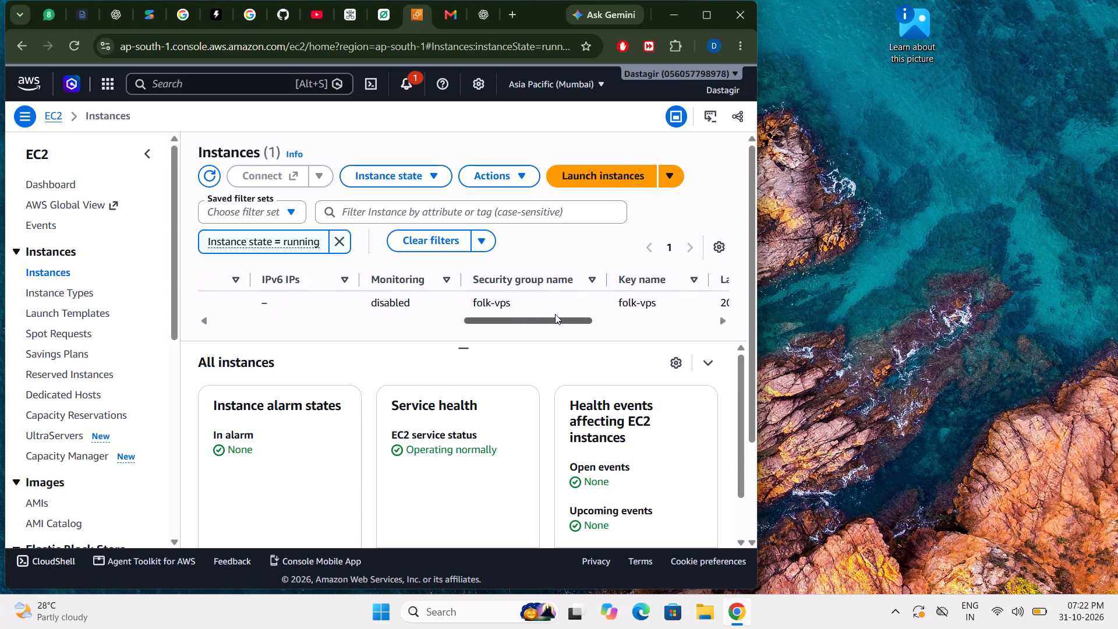
drag(555, 314, 684, 313)
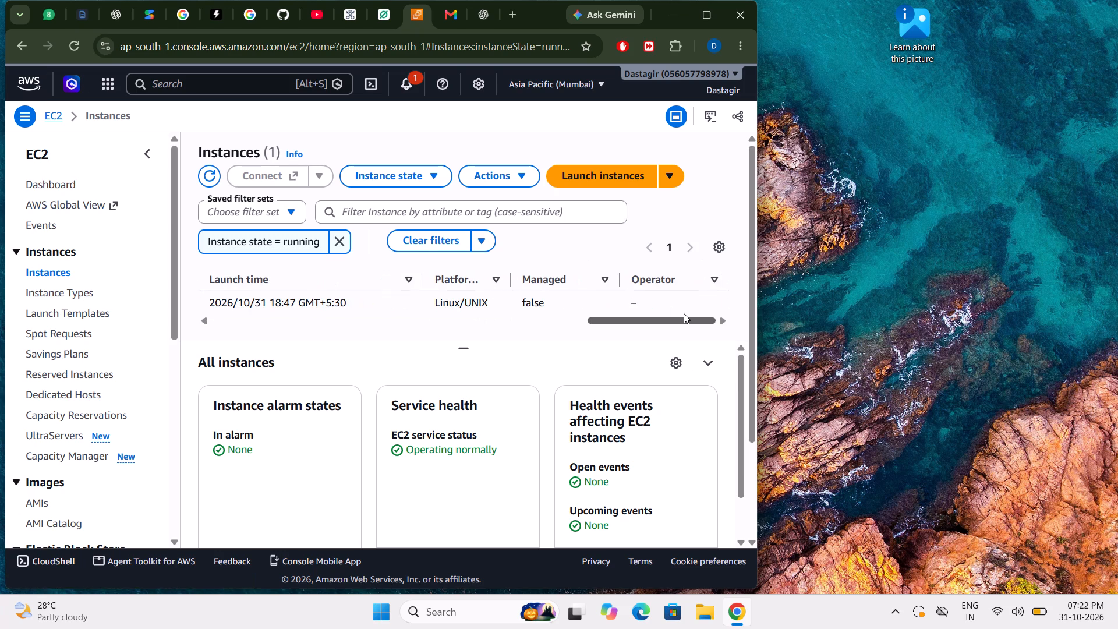
drag(684, 313, 198, 321)
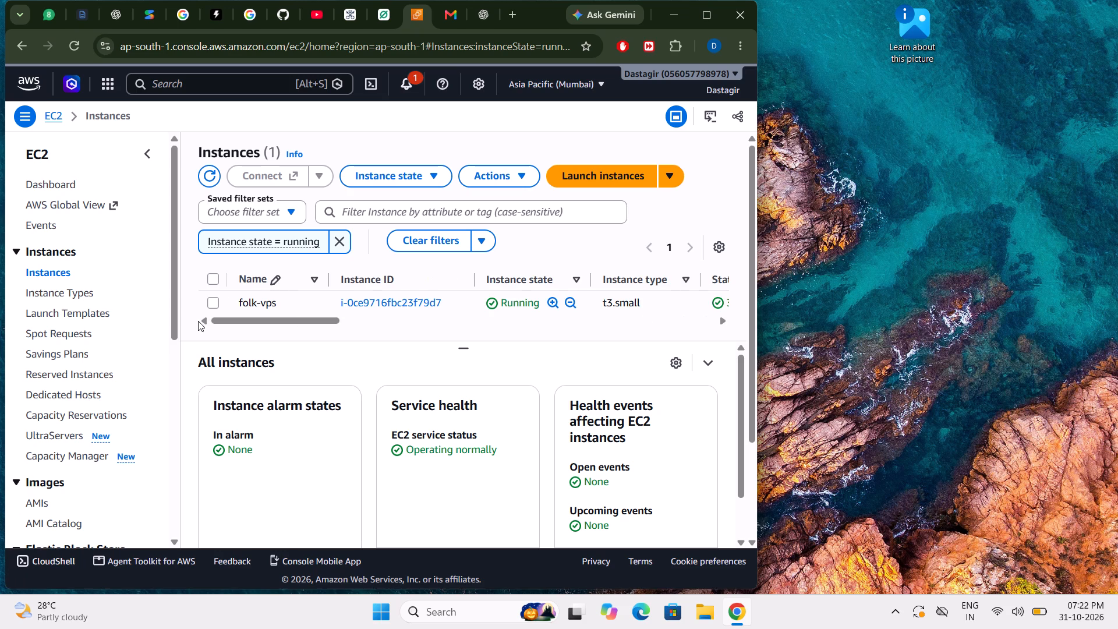
Select the folk-vps instance and open its additional connection options.
click(214, 303)
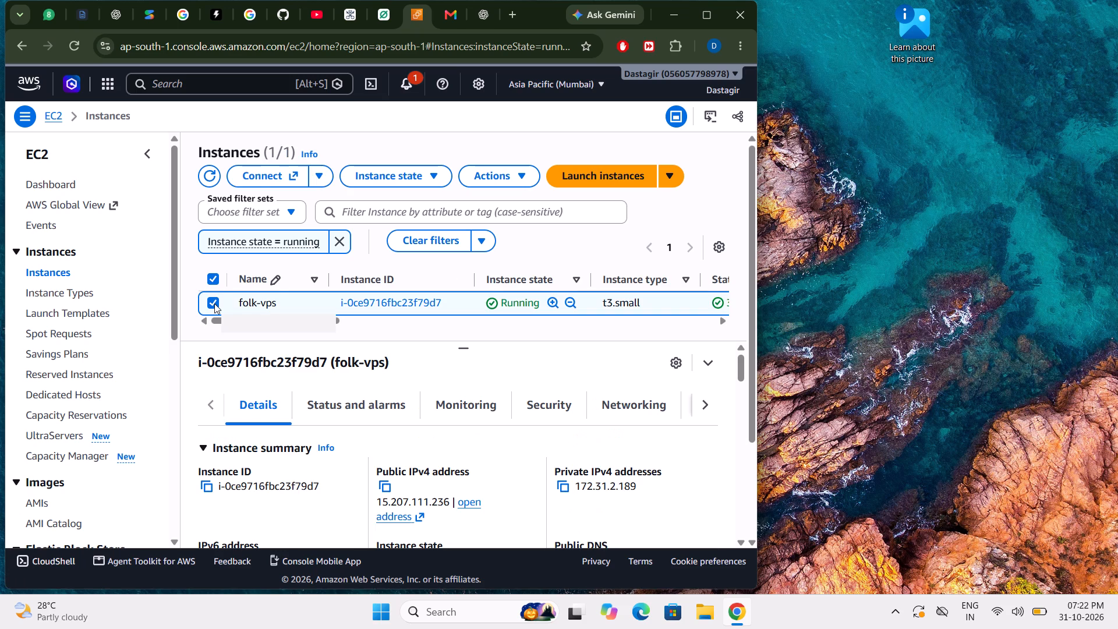
click(323, 179)
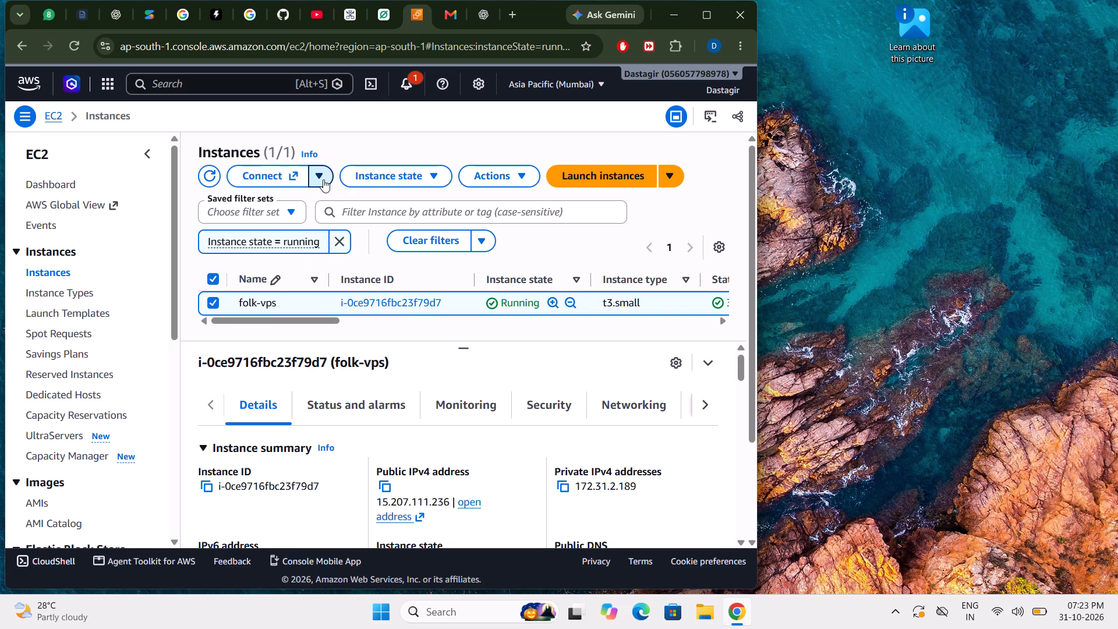
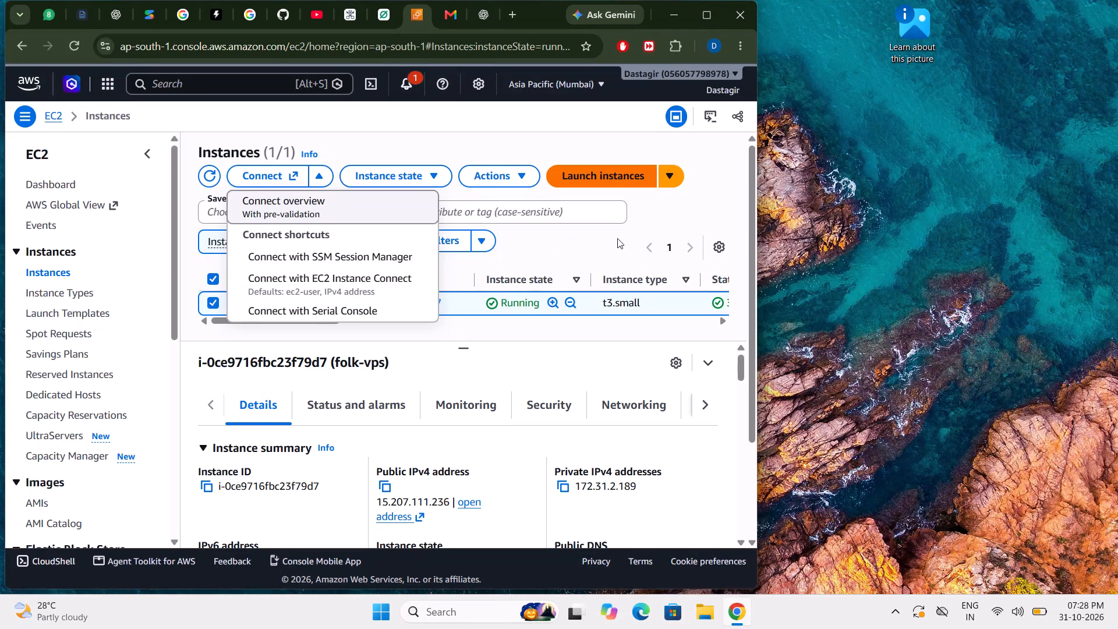
Dismiss the connection options and open the form for launching a new instance.
click(649, 230)
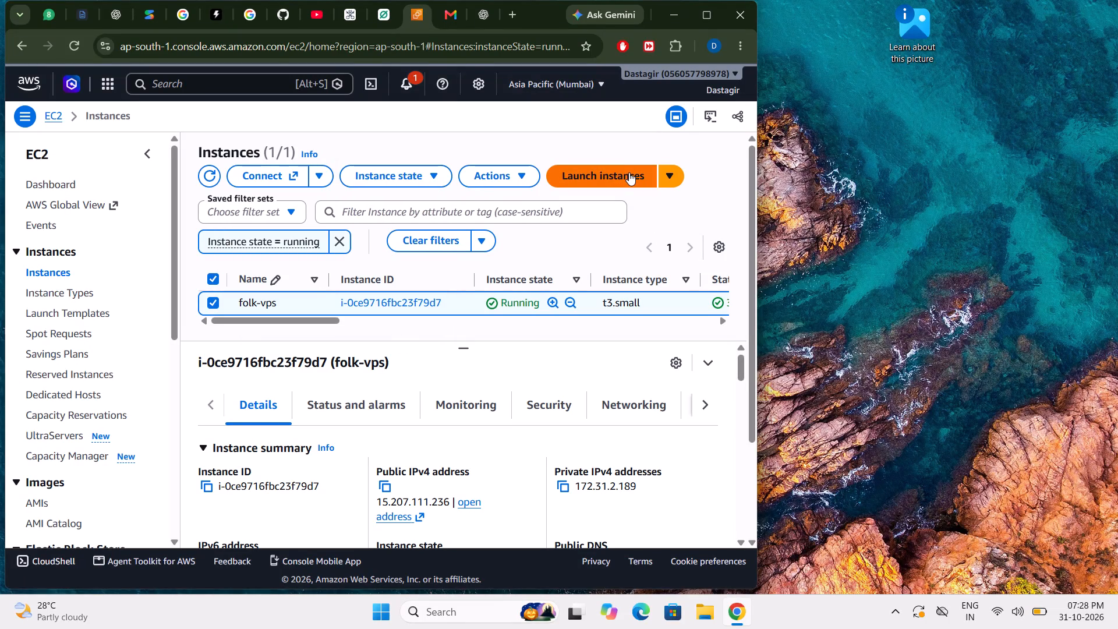
click(629, 172)
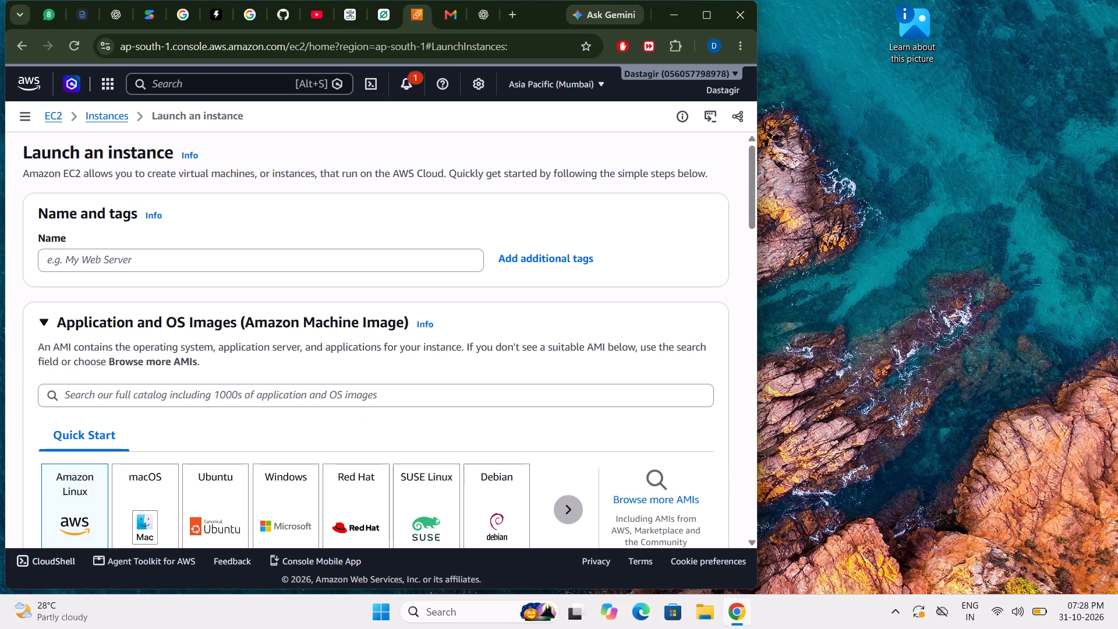
Choose Ubuntu as the quick-start operating system image and bring up the remaining image choices.
scroll(409, 333, right, 4)
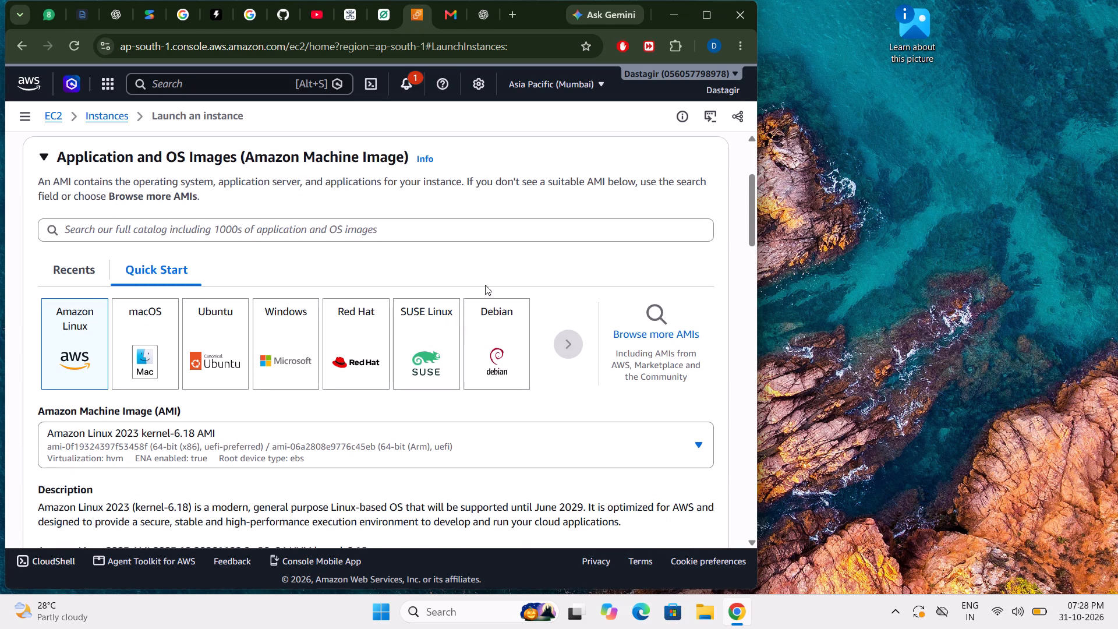
click(218, 342)
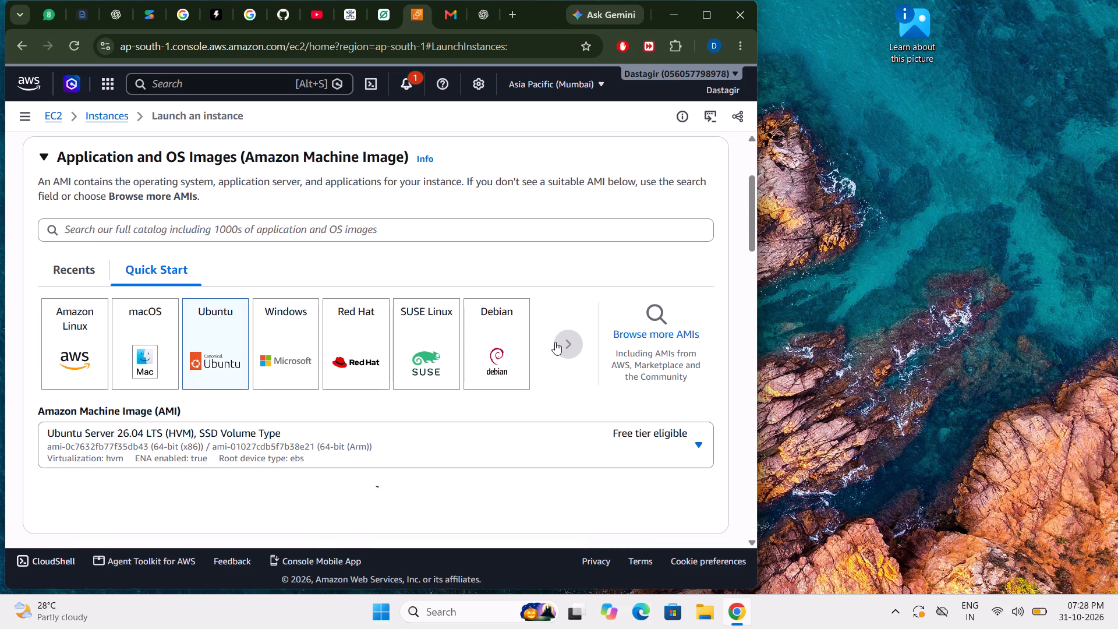
click(575, 348)
Set the instance type to c7i-flex.large after comparing the free tier eligible types.
scroll(575, 348, down, 1)
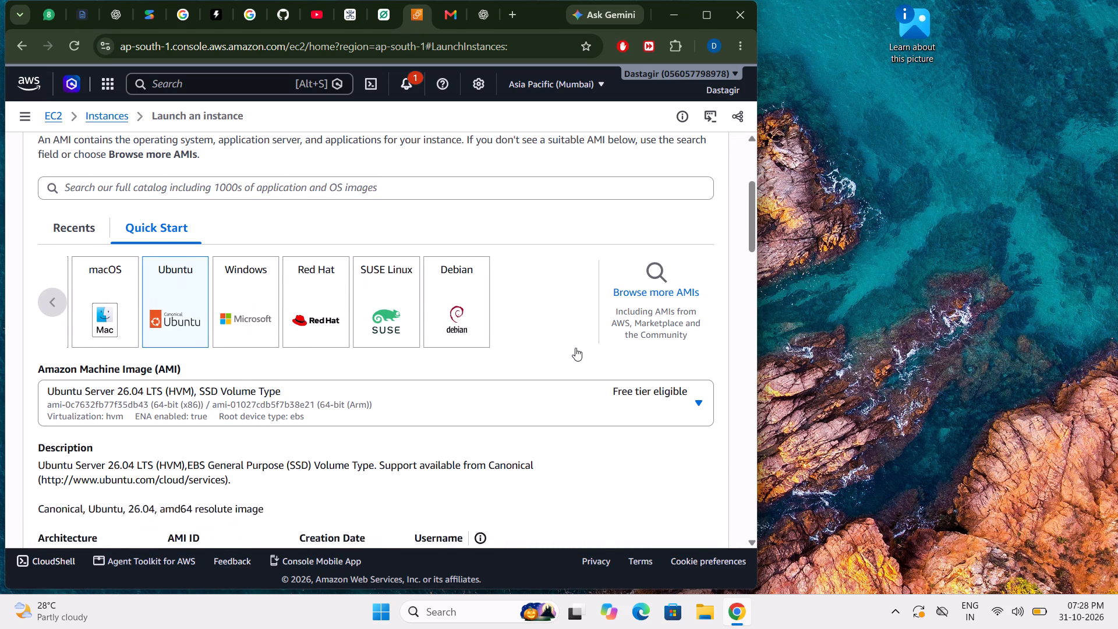
scroll(575, 348, down, 2)
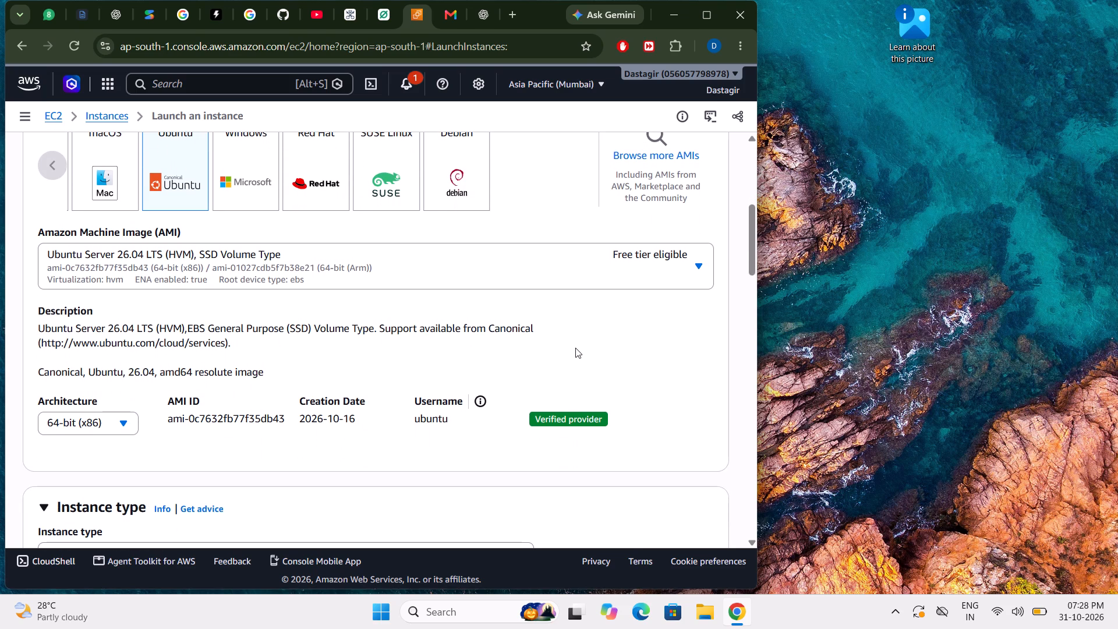
scroll(575, 348, down, 2)
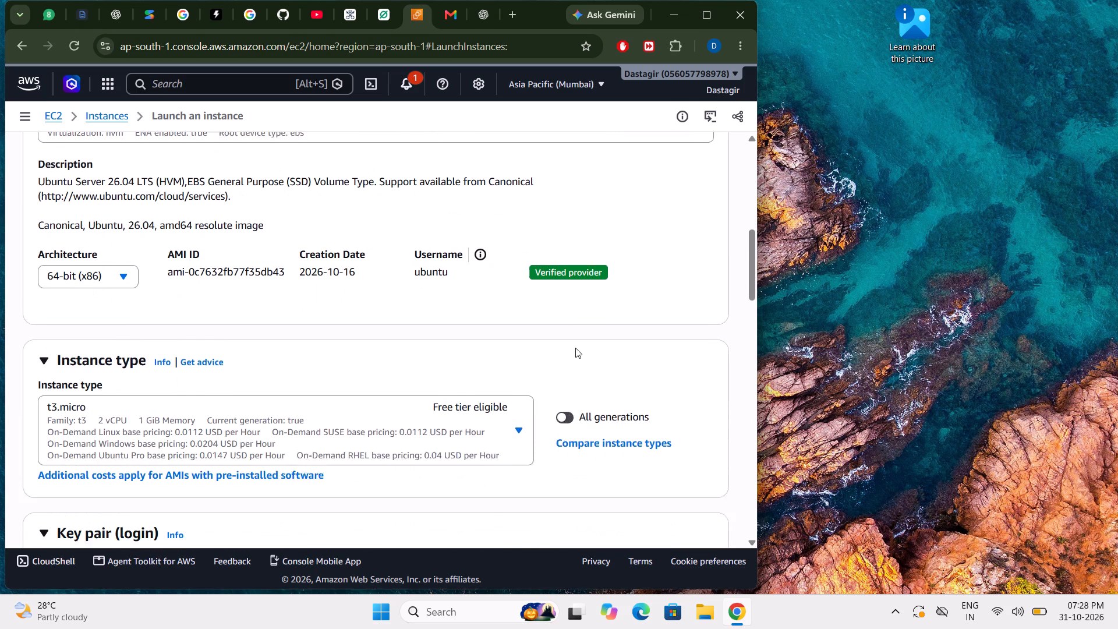
click(491, 376)
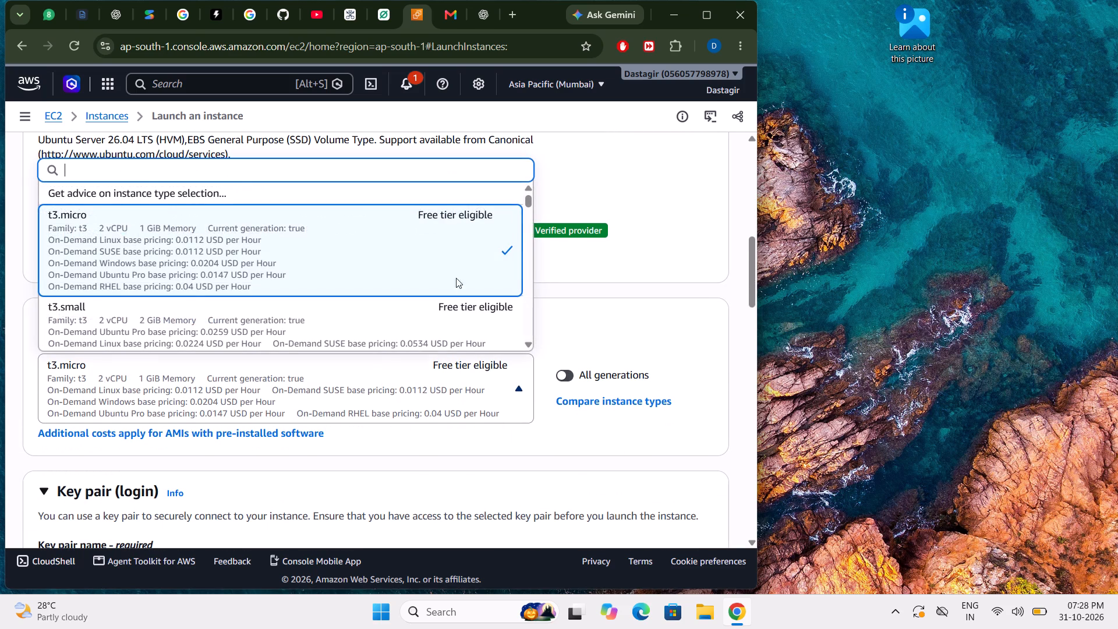
scroll(459, 275, right, 2)
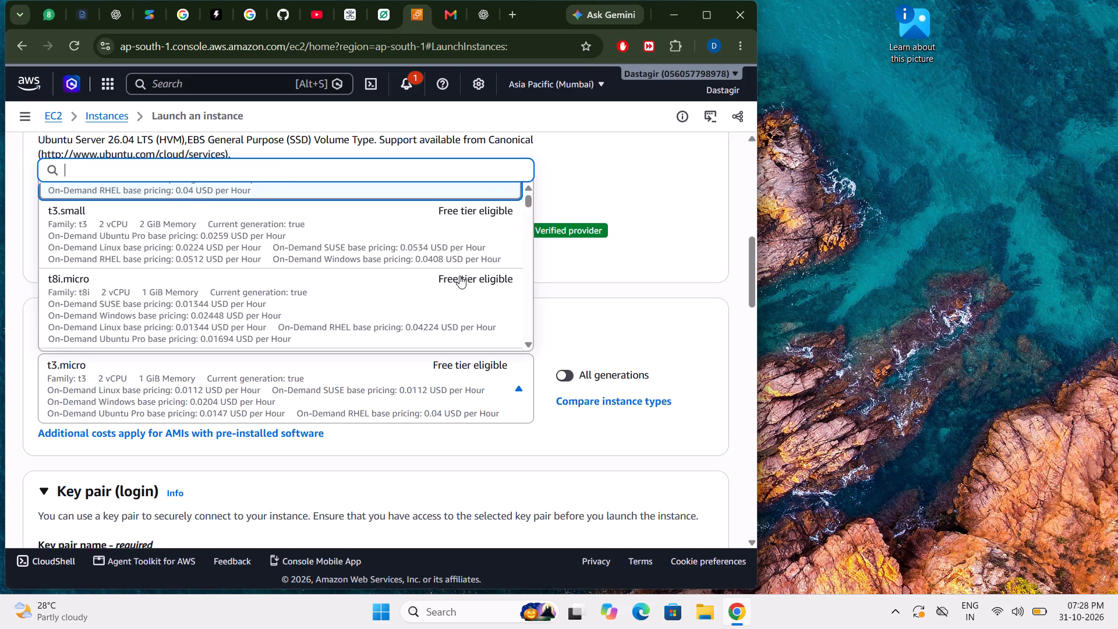
scroll(476, 239, down, 1)
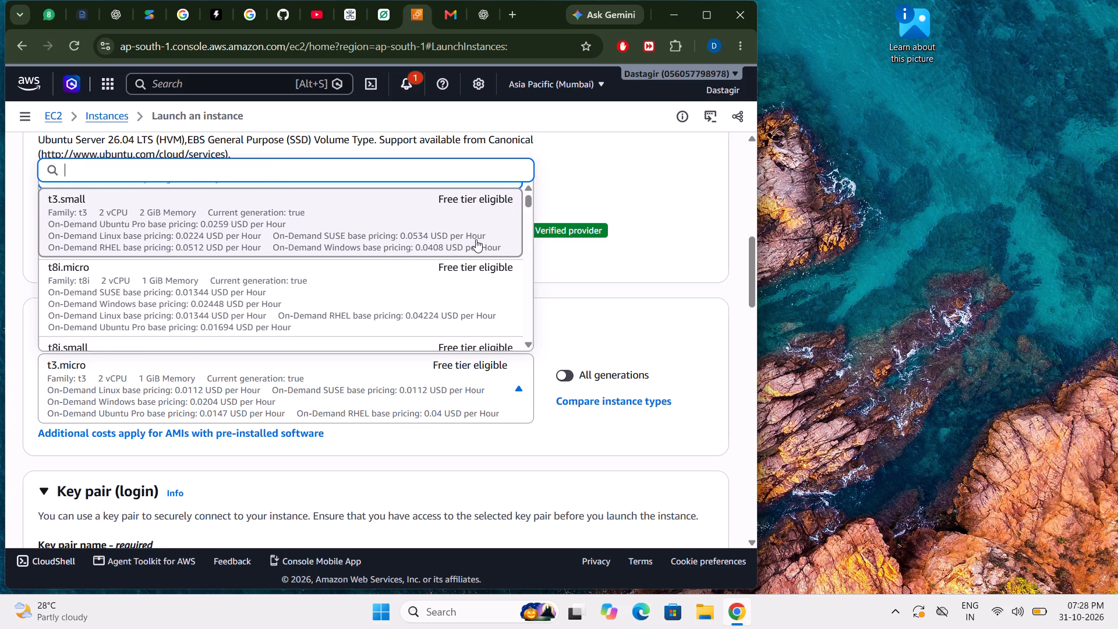
scroll(476, 239, down, 1)
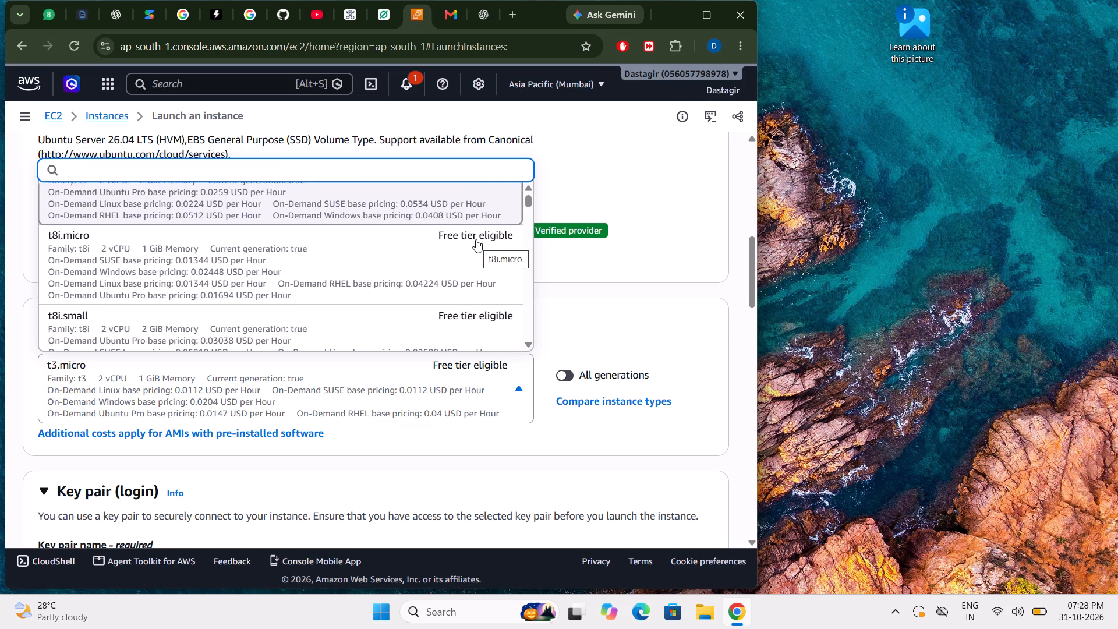
scroll(476, 239, down, 1)
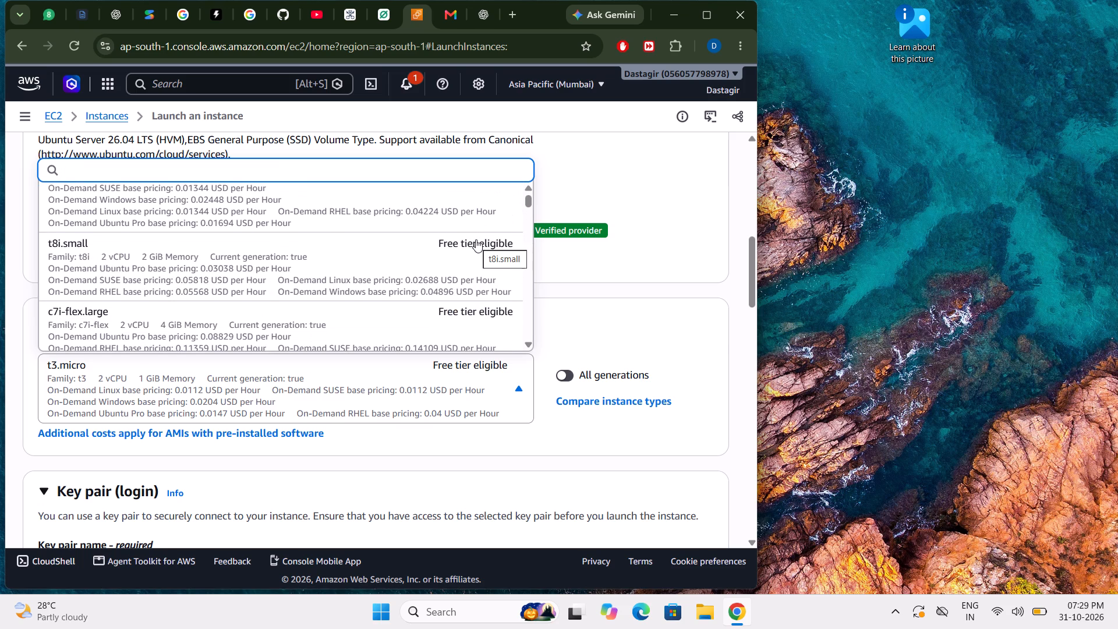
scroll(476, 239, down, 2)
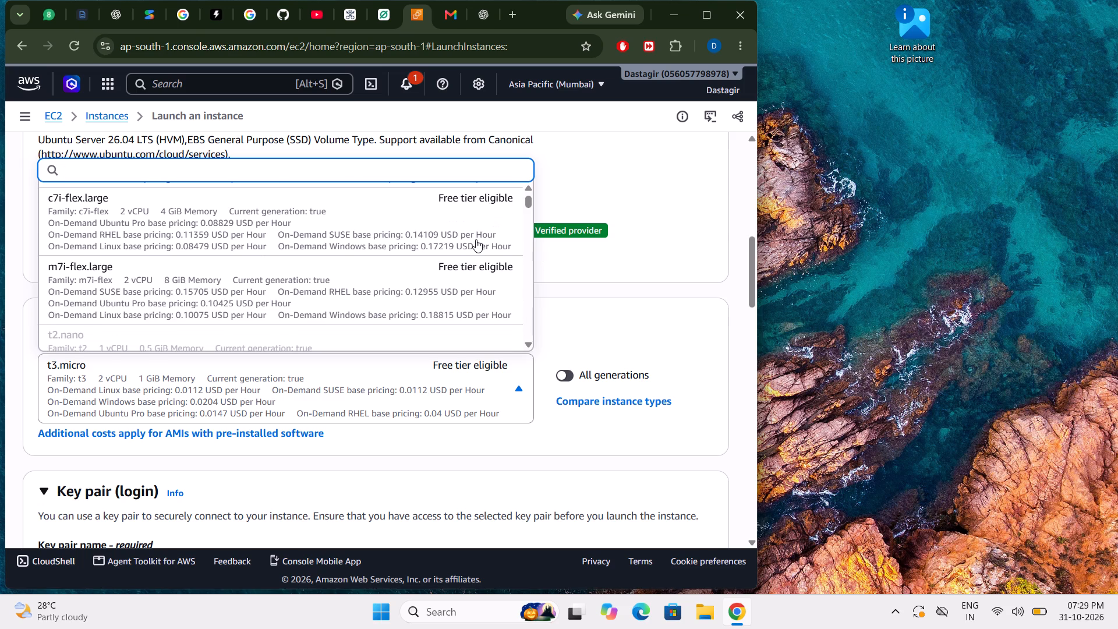
click(487, 218)
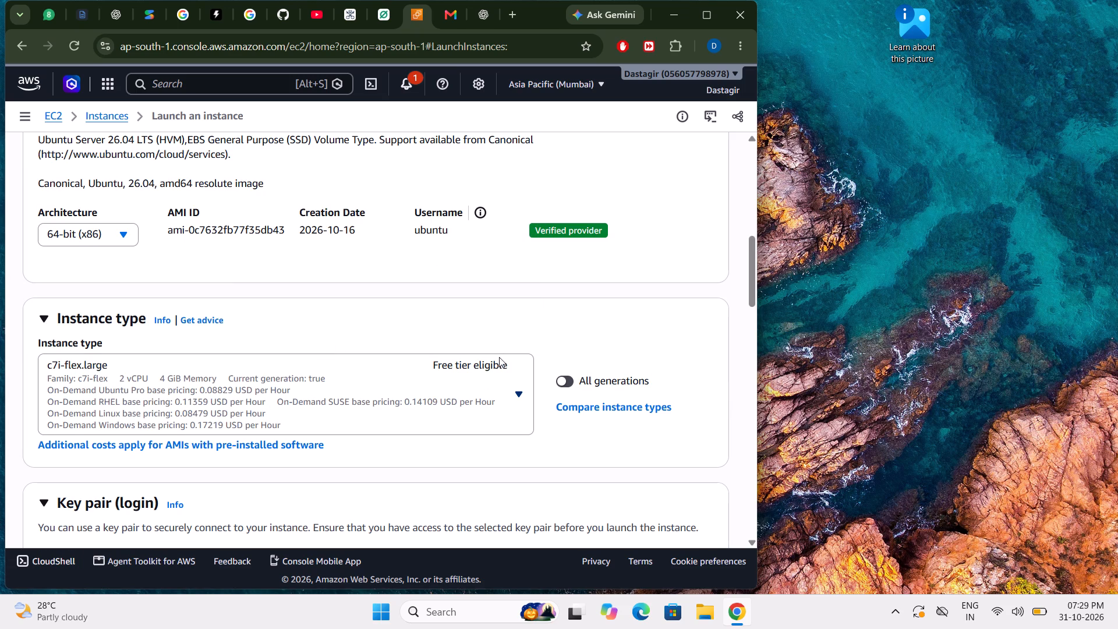
Reopen the instance type choices and compare memory and hourly pricing of the free tier eligible types.
click(502, 393)
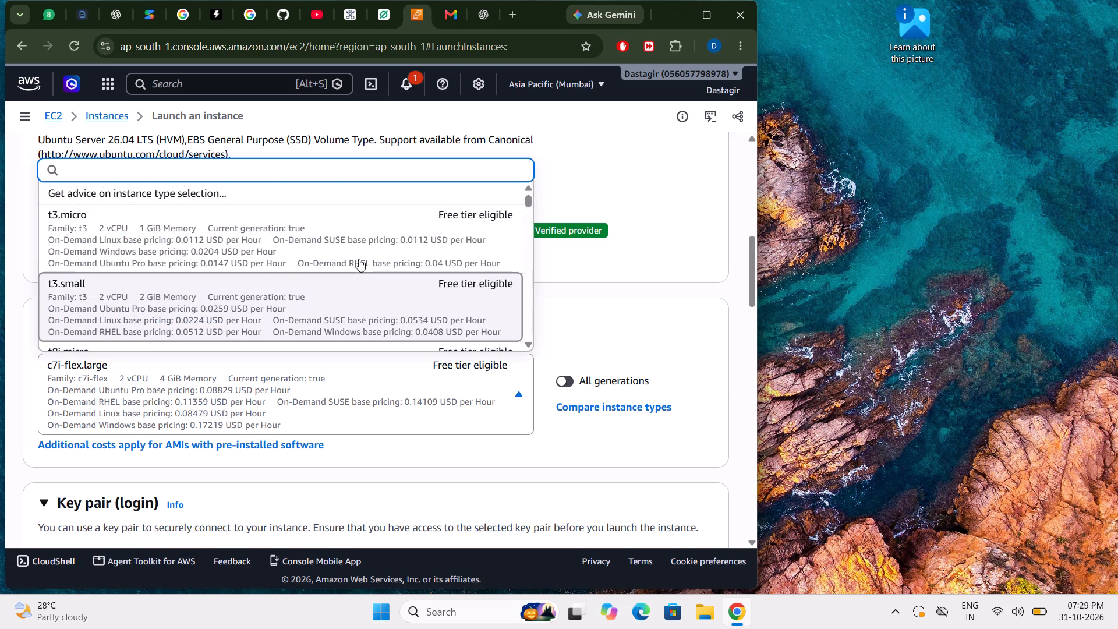
scroll(359, 259, right, 3)
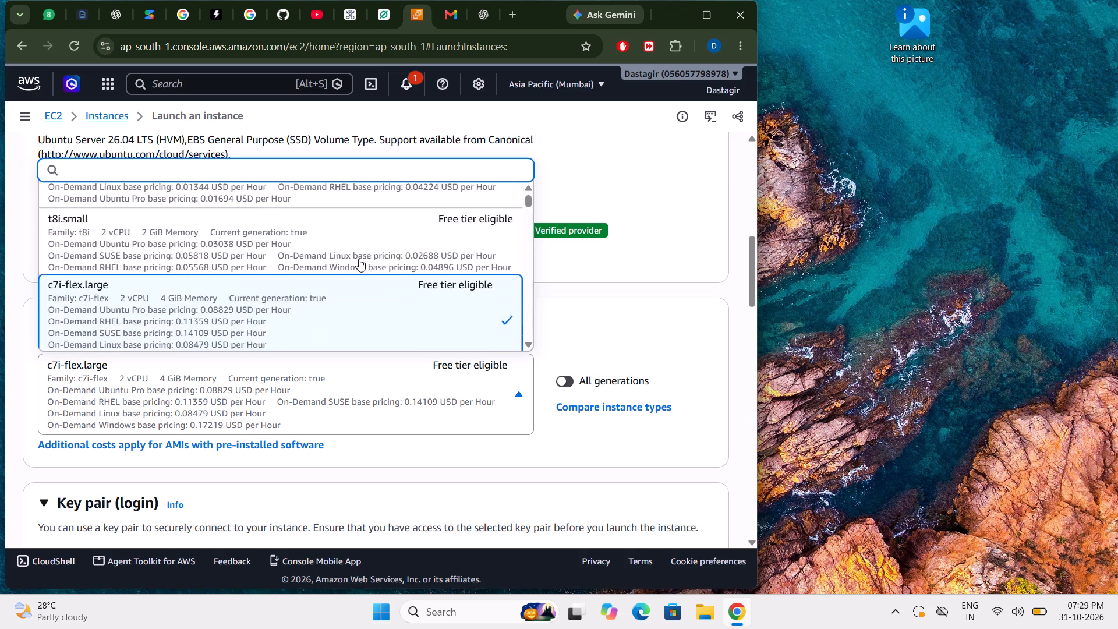
scroll(359, 259, down, 2)
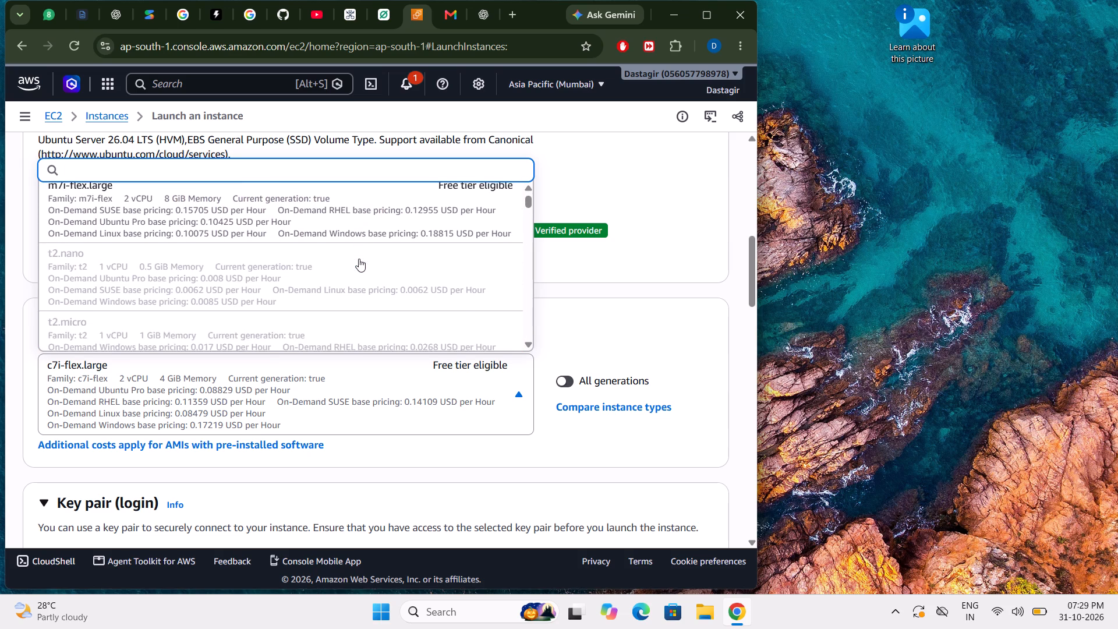
scroll(359, 259, up, 1)
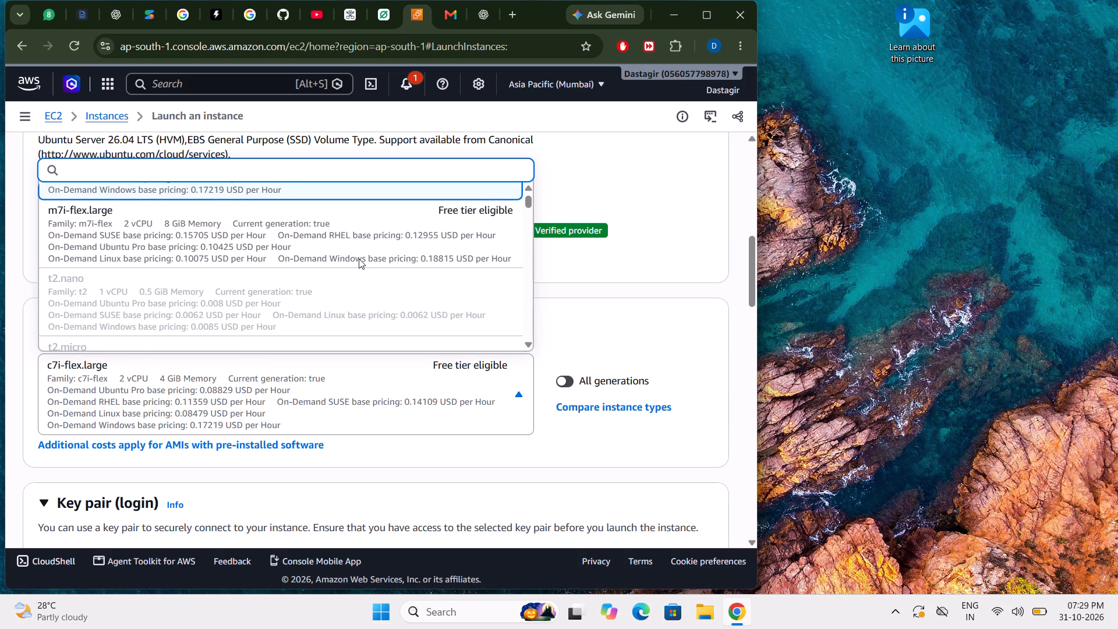
scroll(359, 259, up, 2)
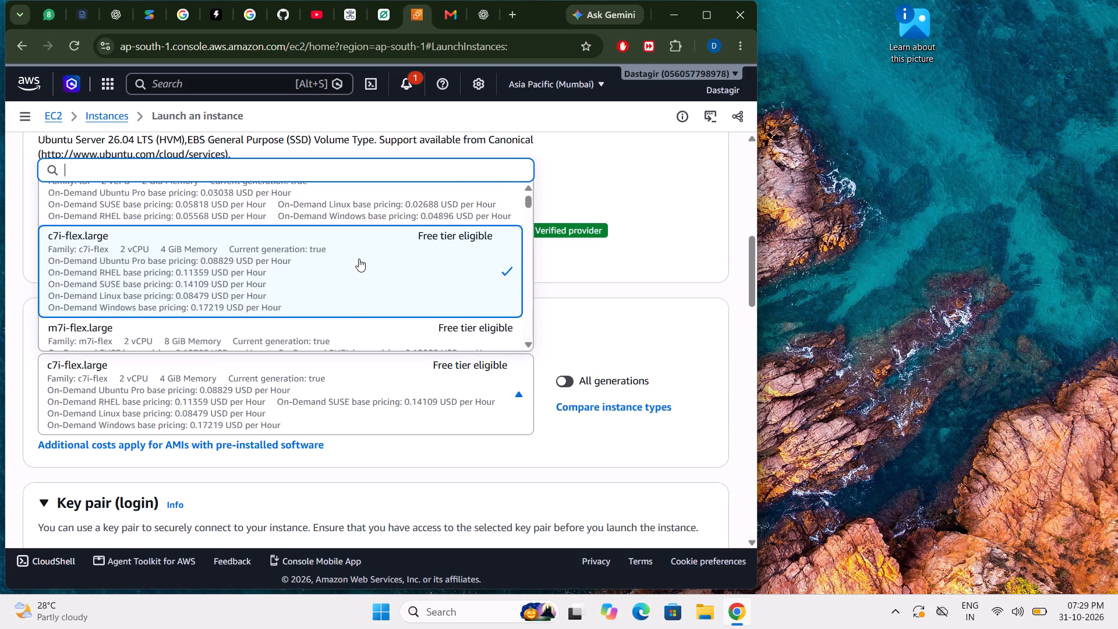
scroll(359, 259, up, 3)
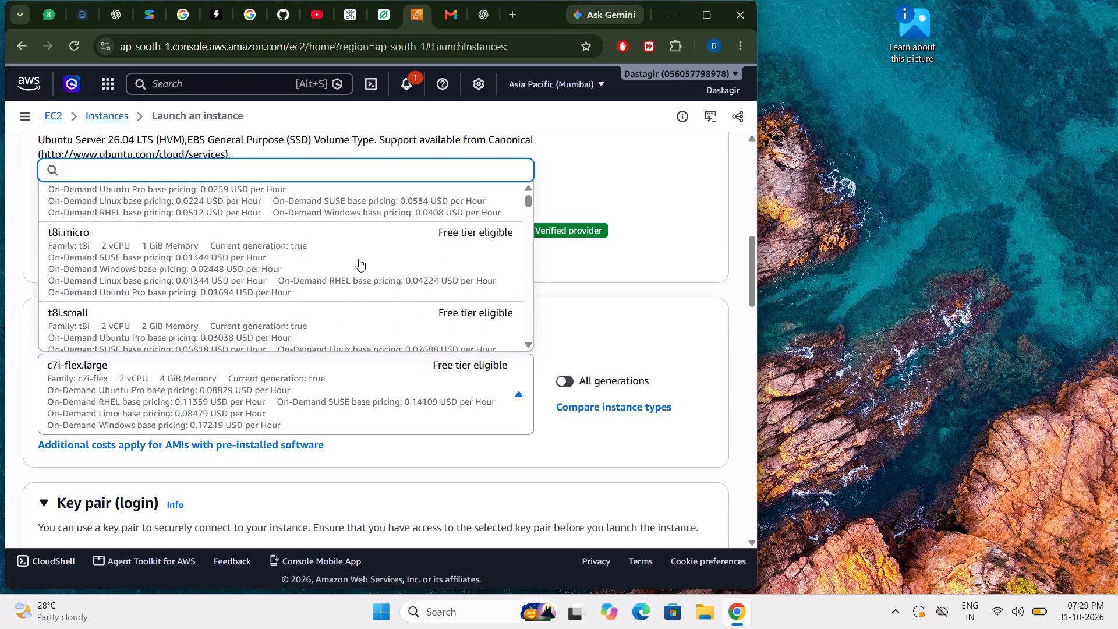
scroll(359, 259, up, 3)
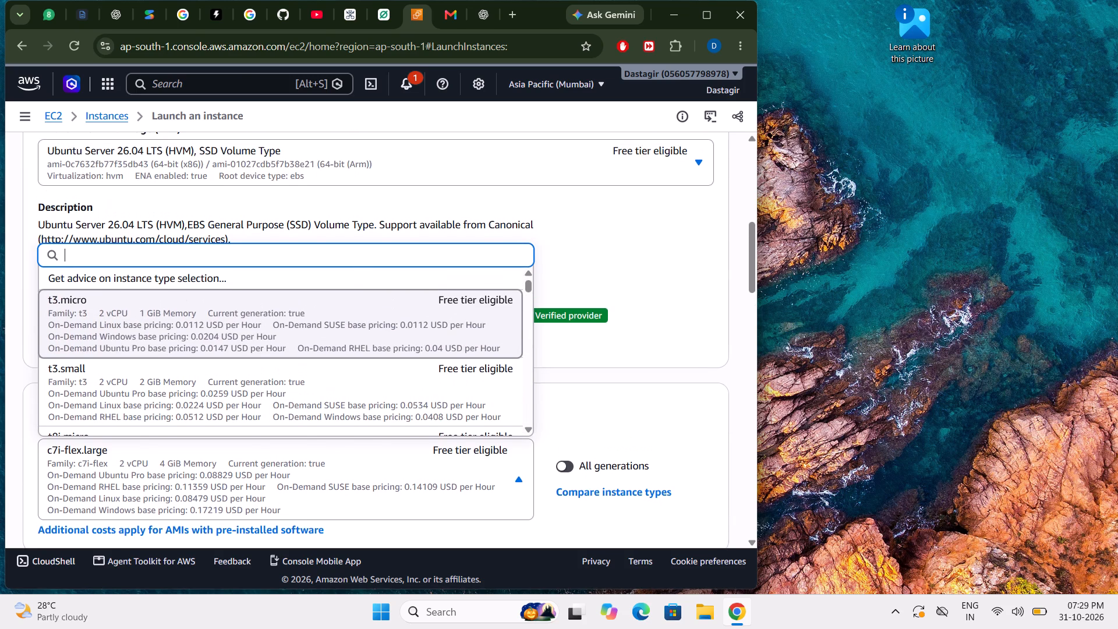
Examine the instance types beyond the free tier eligible ones, covering the T2 and T3 family sizes and pricing.
scroll(359, 259, down, 5)
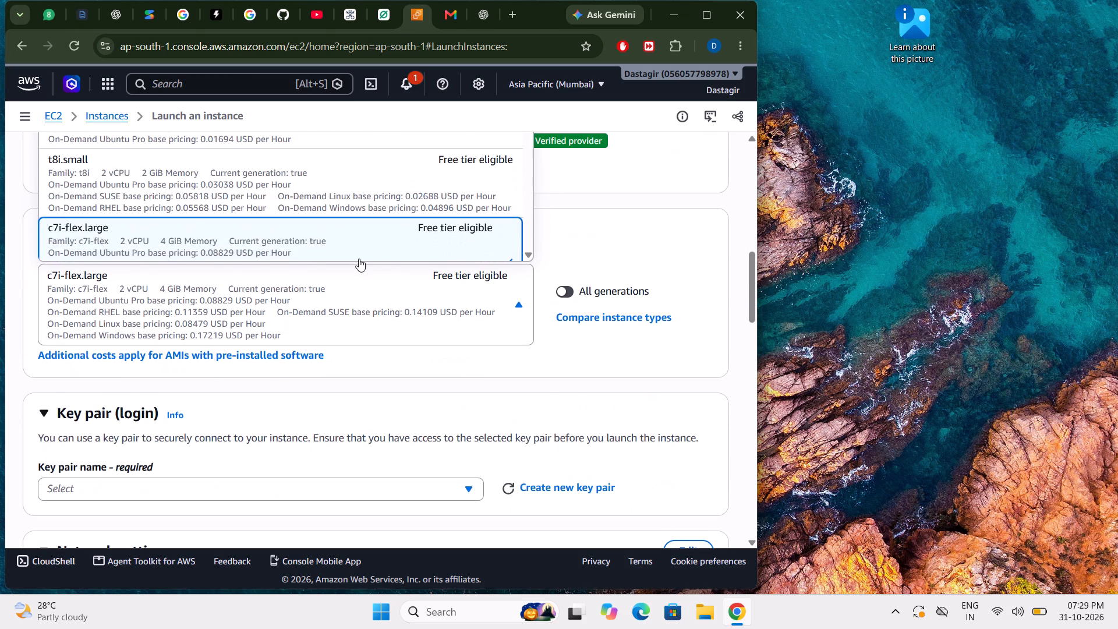
scroll(359, 259, down, 2)
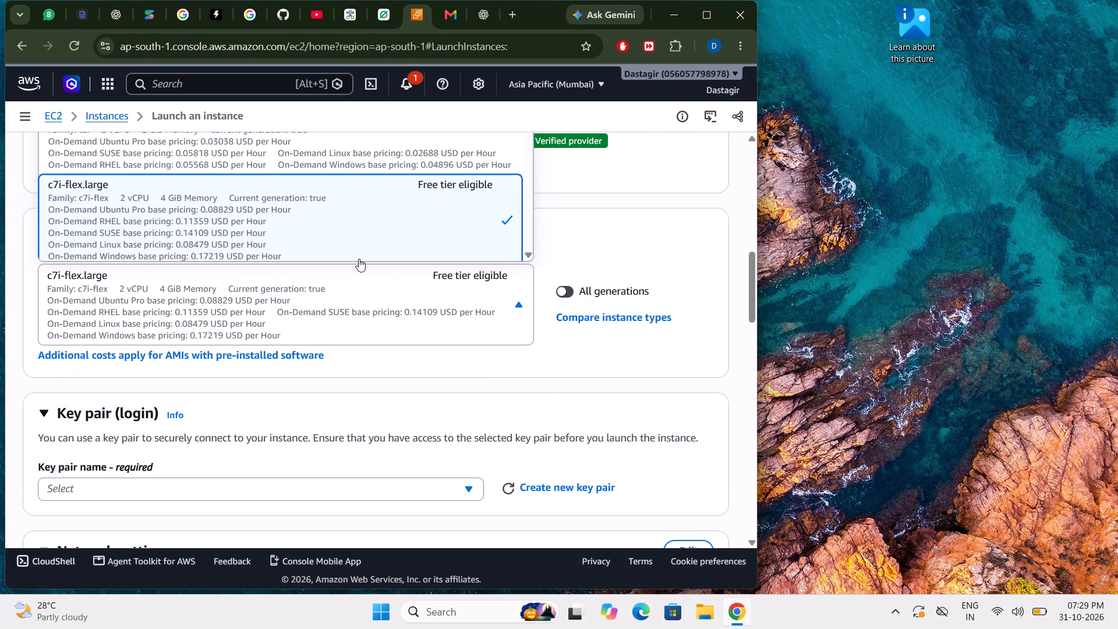
scroll(332, 224, down, 1)
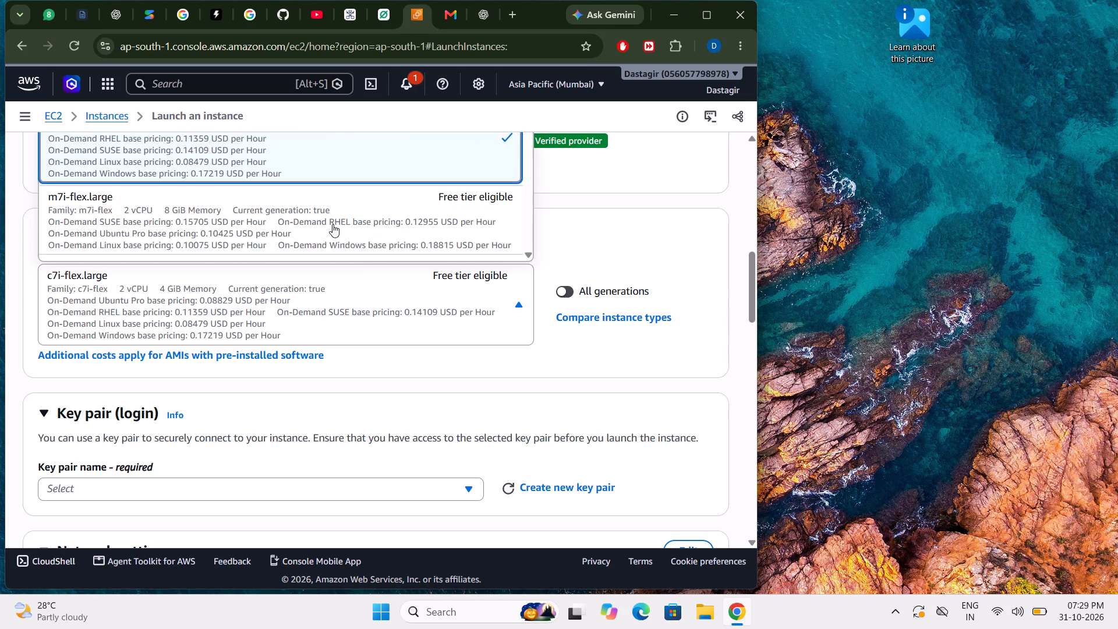
scroll(332, 224, down, 4)
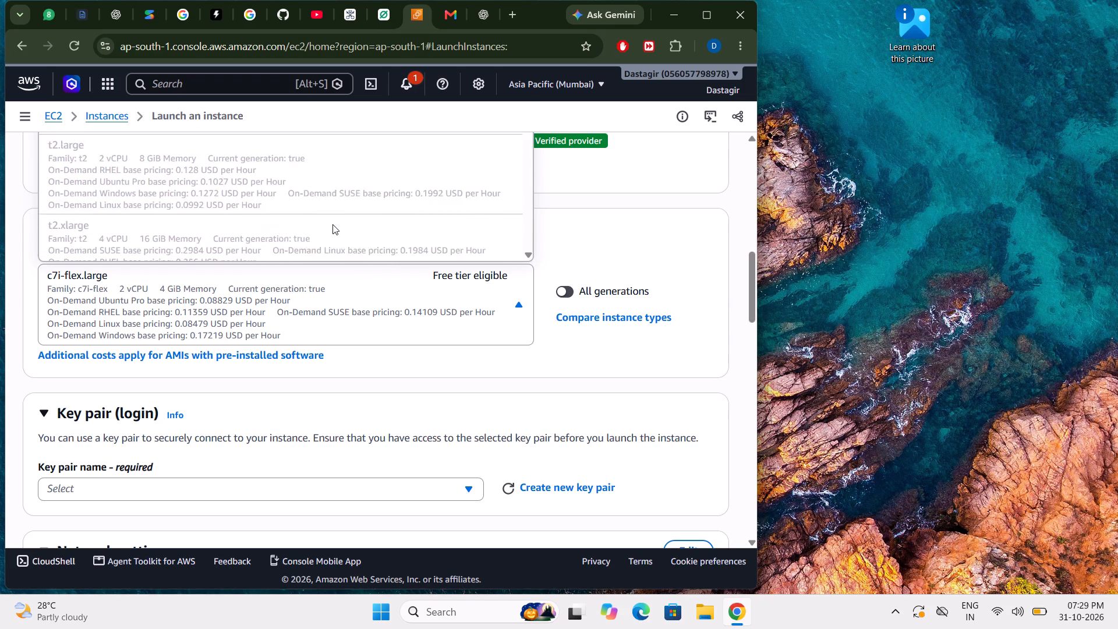
scroll(332, 224, down, 1)
scroll(317, 317, up, 2)
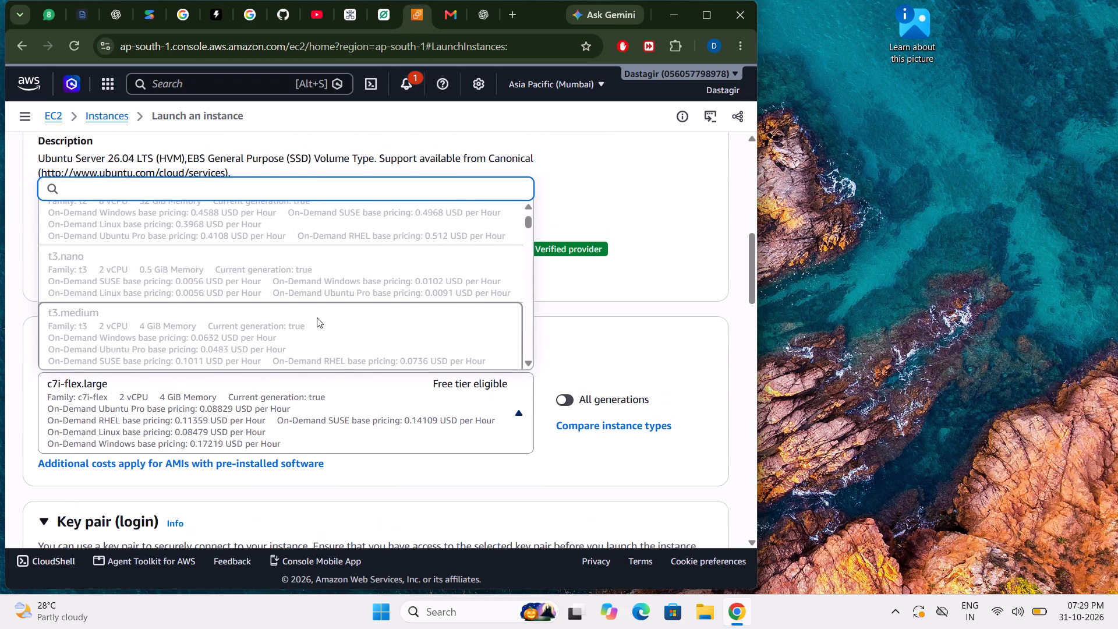
scroll(317, 317, down, 4)
scroll(317, 317, up, 1)
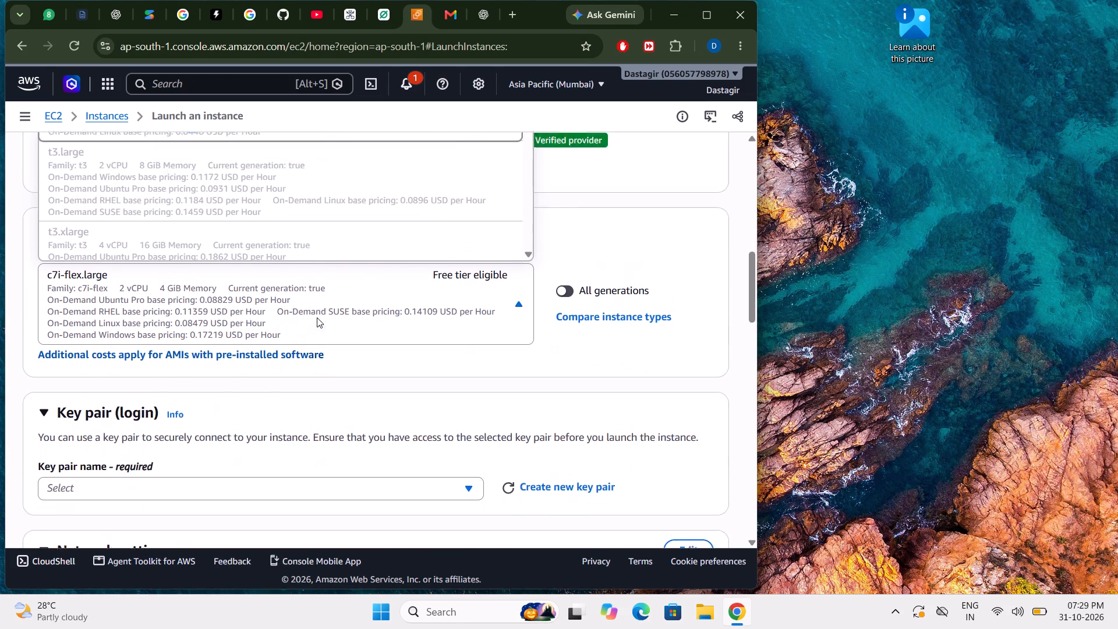
scroll(317, 317, up, 1)
scroll(317, 317, down, 1)
click(317, 317)
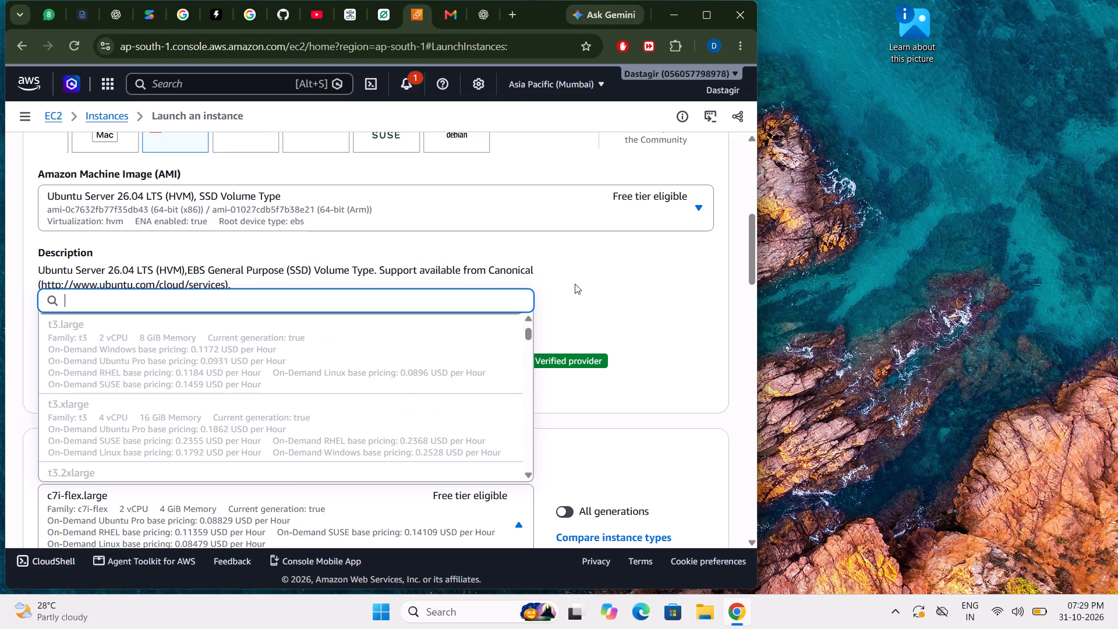
Examine the rest of the instance type choices, from the C6g family through to z1d.metal.
drag(526, 331, 526, 341)
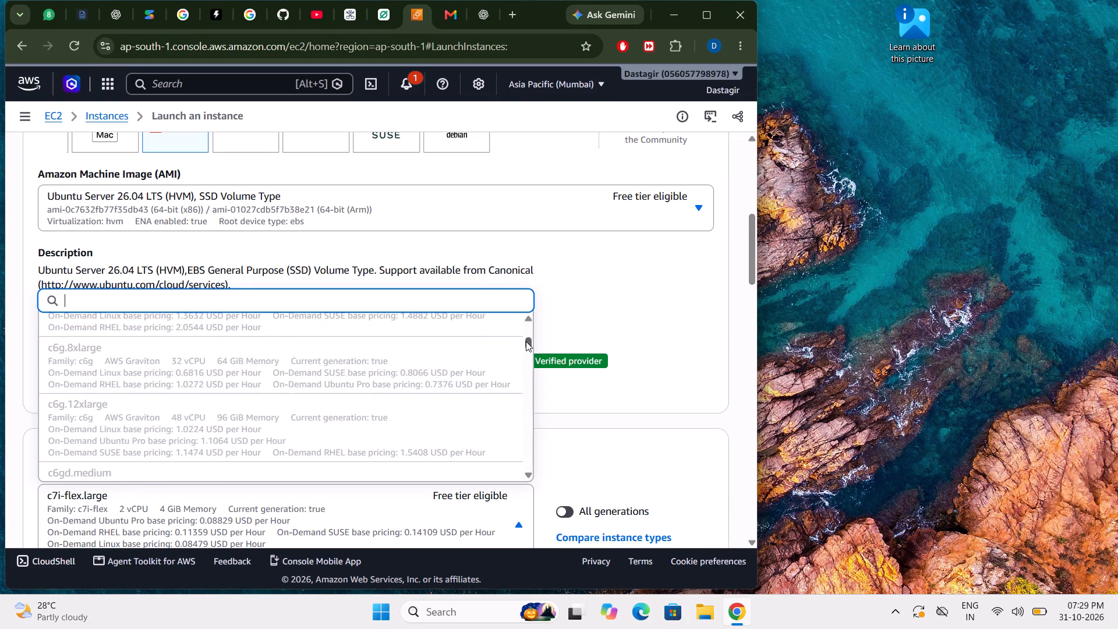
drag(526, 341, 528, 357)
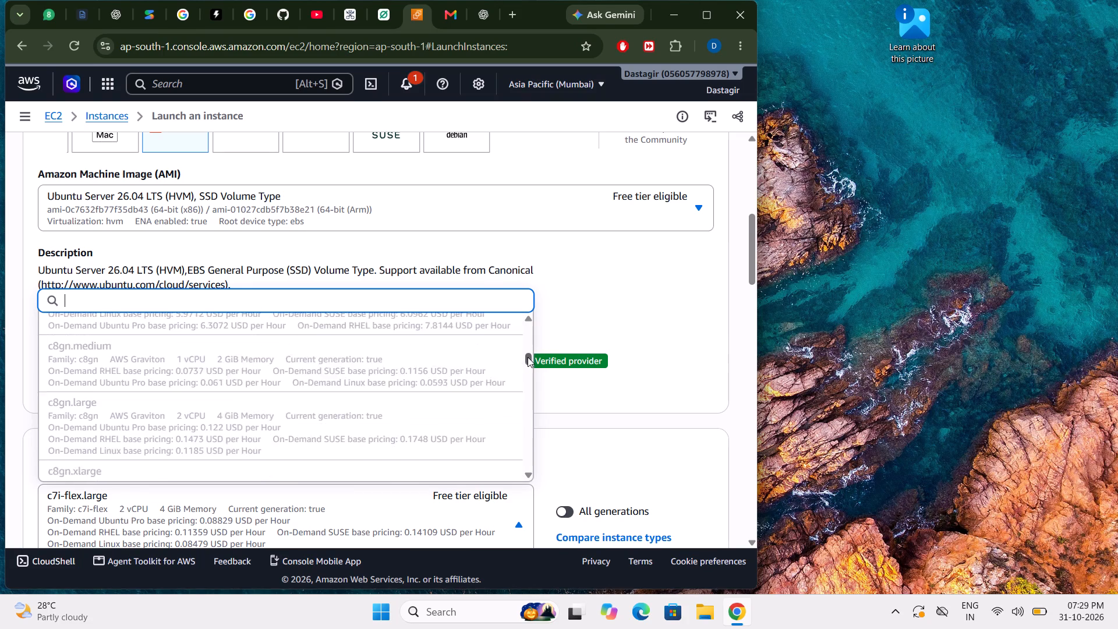
drag(528, 357, 528, 362)
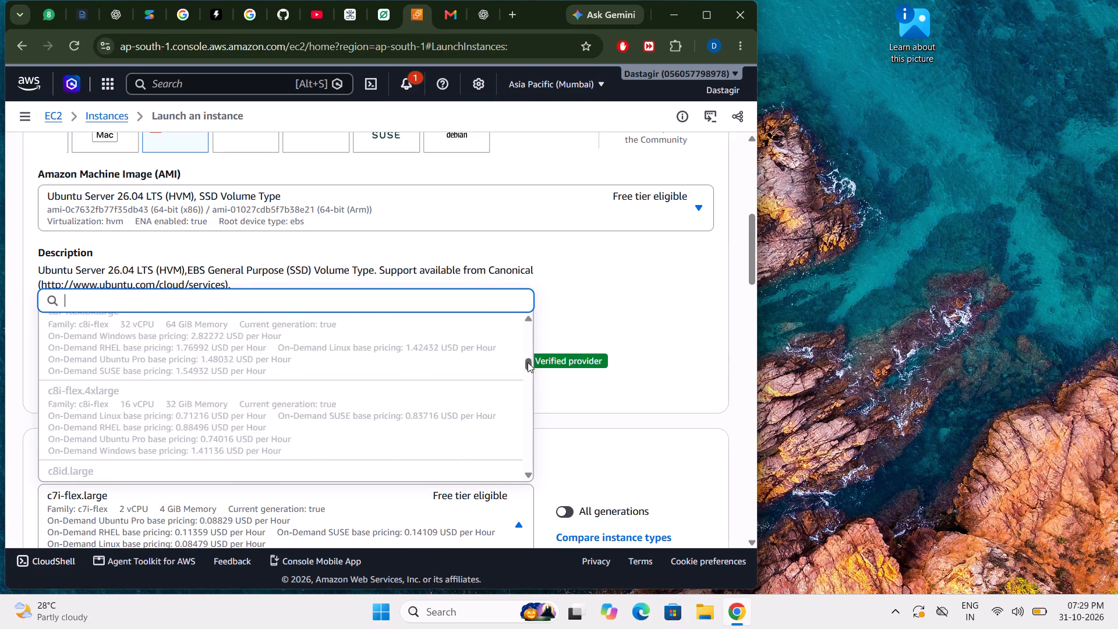
drag(528, 362, 528, 382)
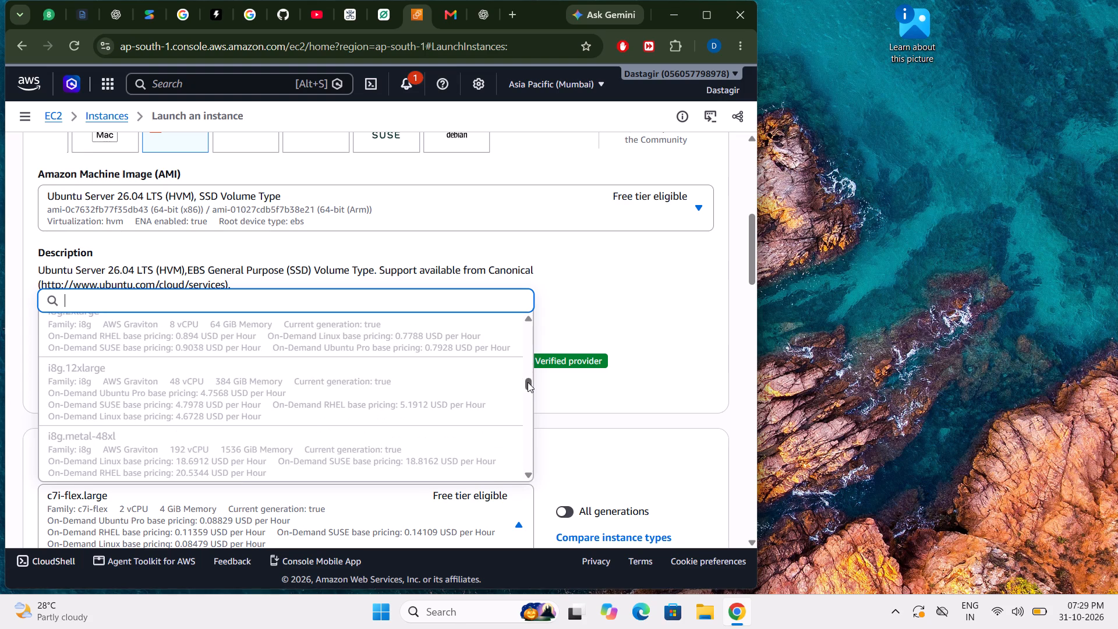
drag(528, 382, 528, 402)
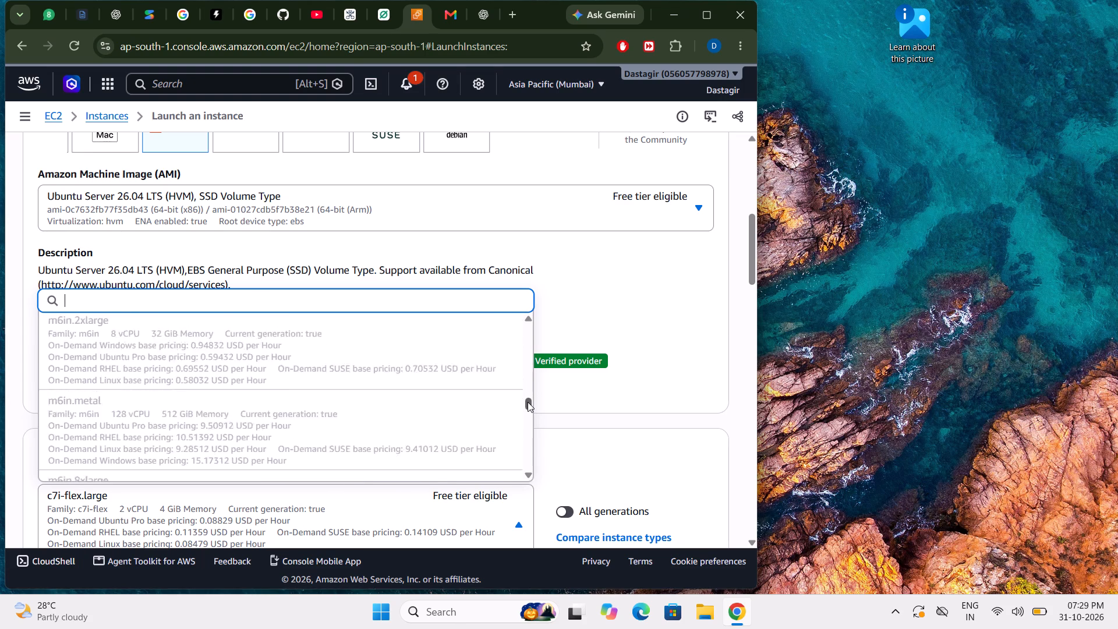
drag(528, 402, 528, 532)
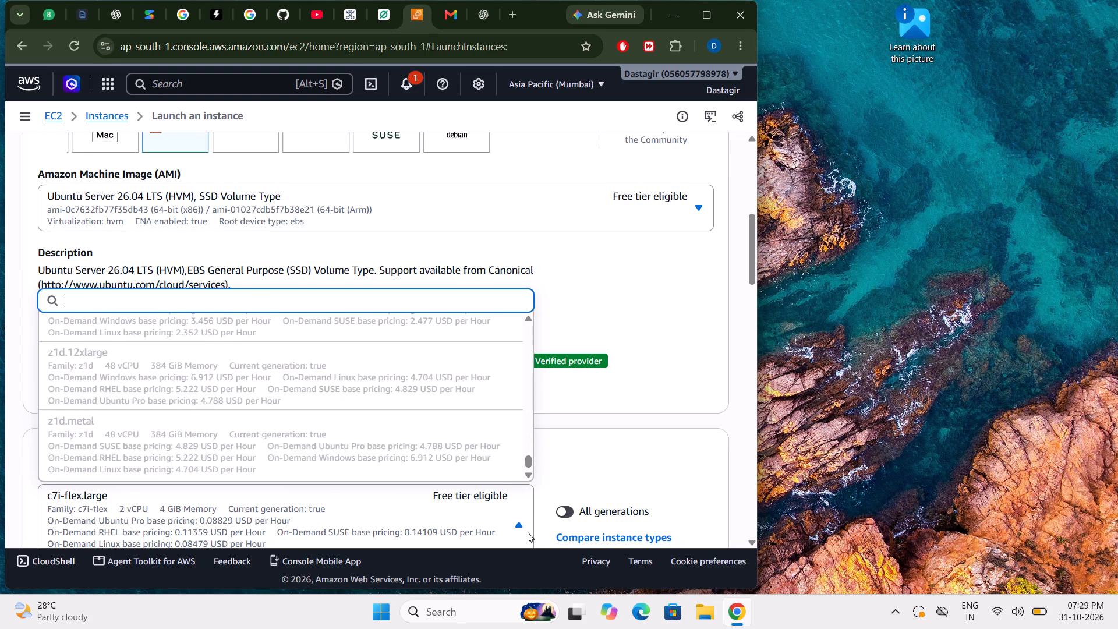
Look back through the instance type choices from z1d.metal up to the free tier eligible types.
scroll(447, 427, up, 15)
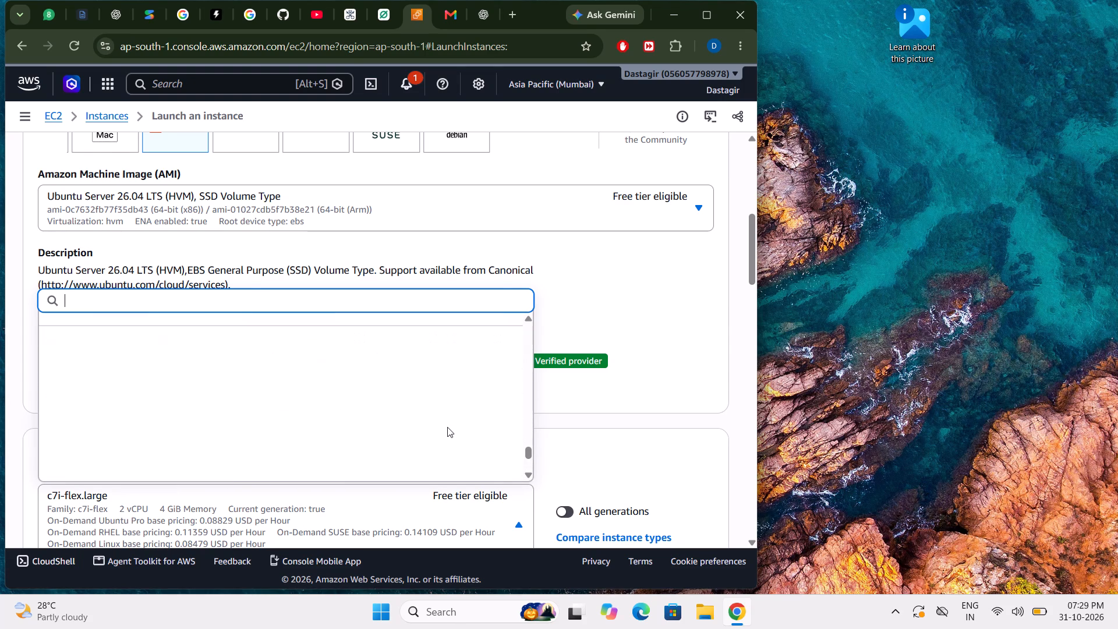
scroll(447, 427, up, 6)
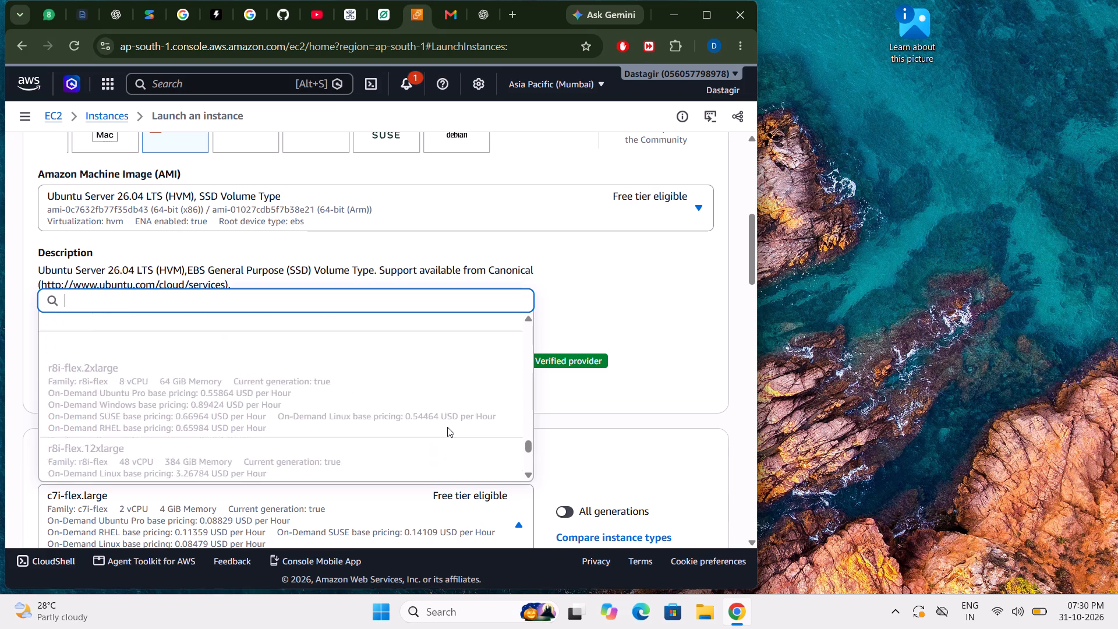
scroll(447, 427, up, 12)
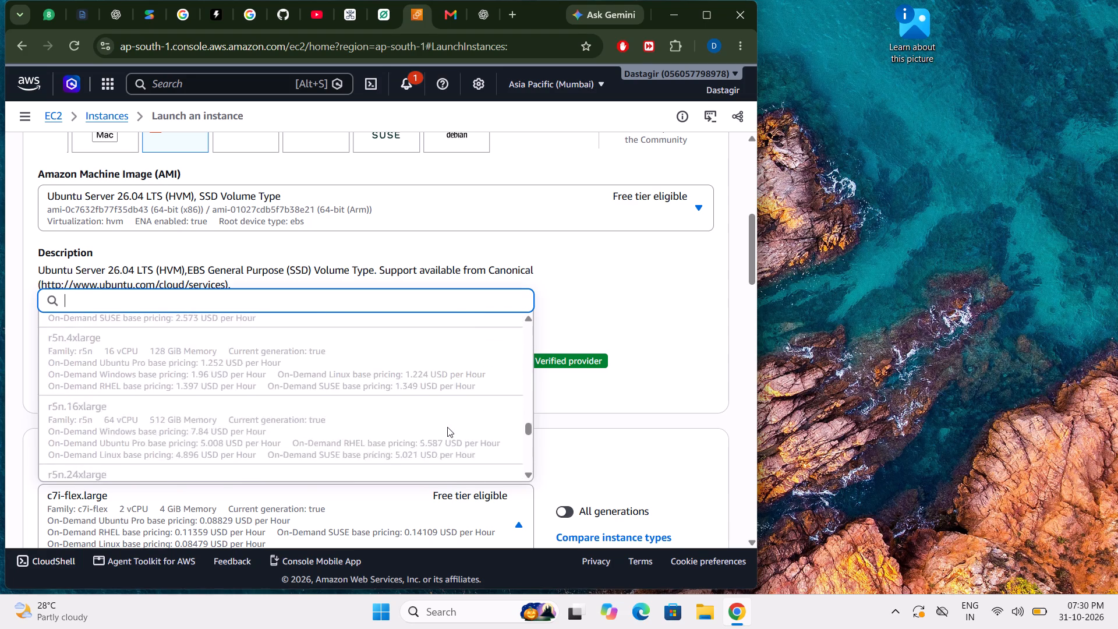
scroll(447, 427, up, 10)
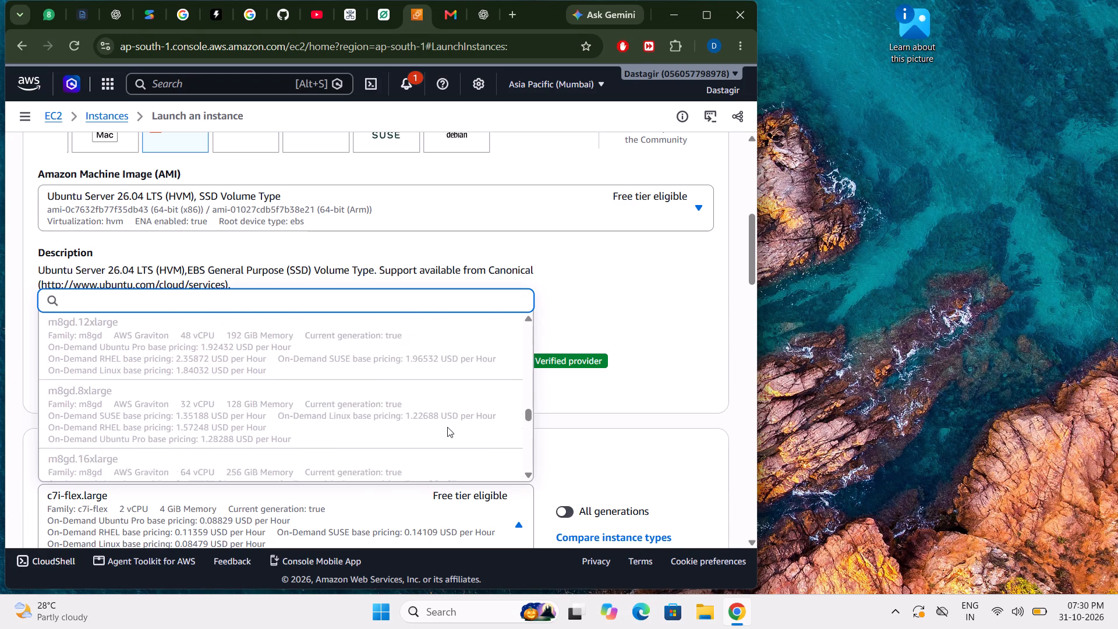
scroll(447, 427, up, 11)
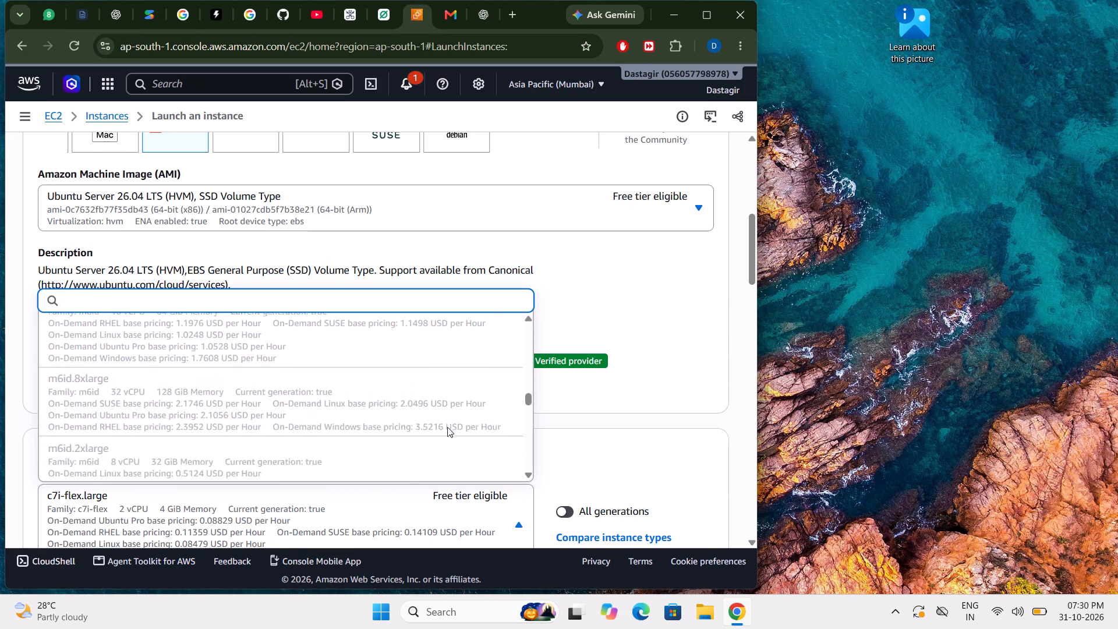
scroll(447, 427, up, 19)
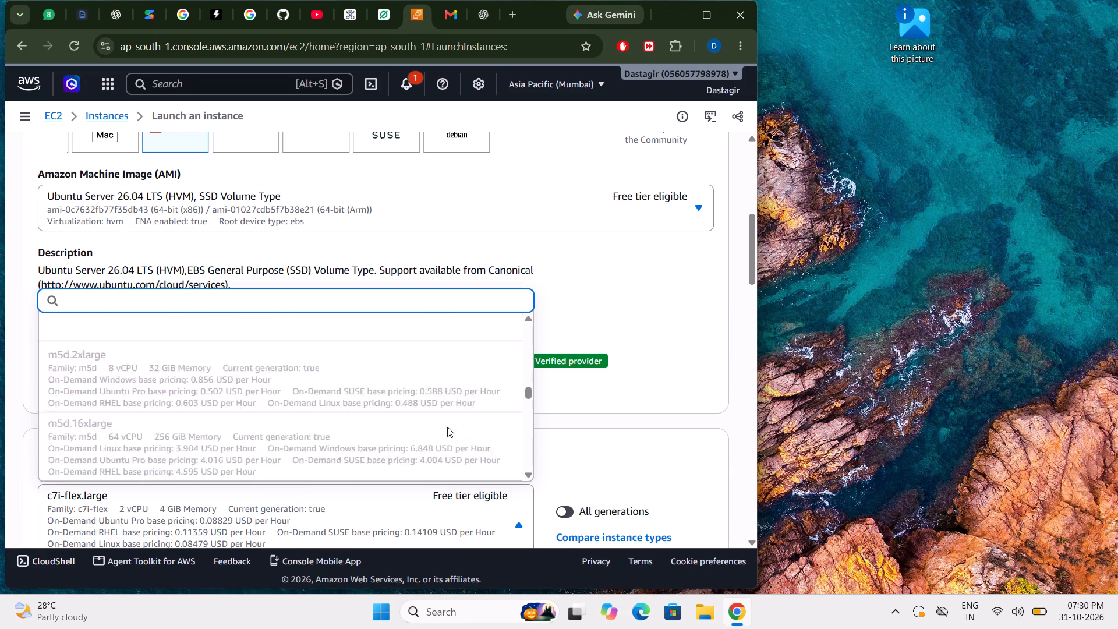
scroll(447, 427, up, 19)
scroll(447, 427, up, 11)
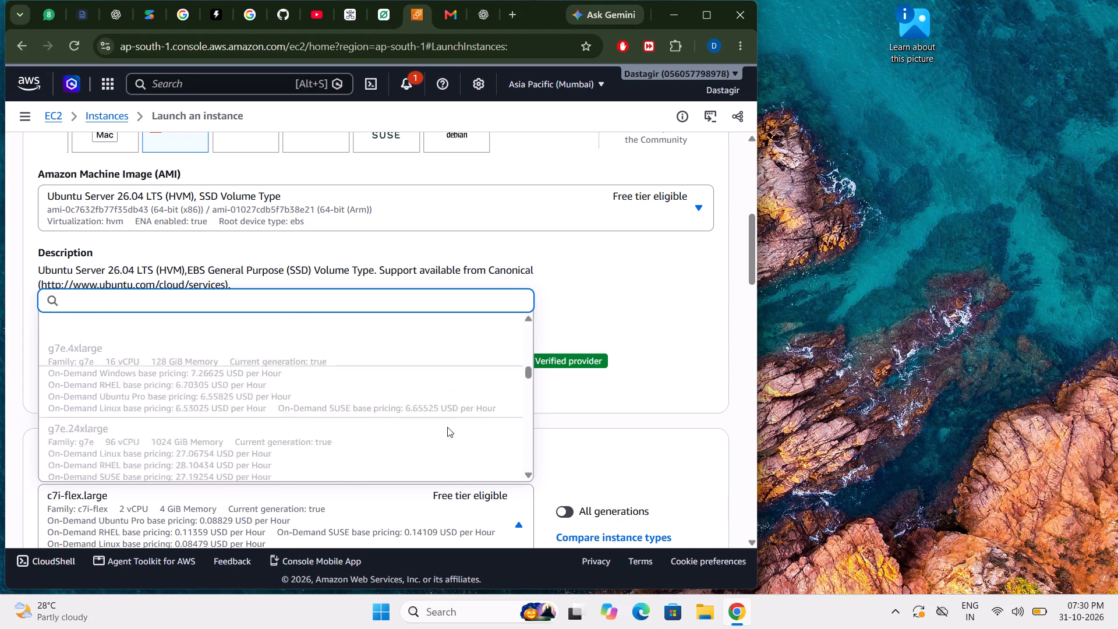
scroll(447, 427, up, 19)
scroll(447, 427, up, 7)
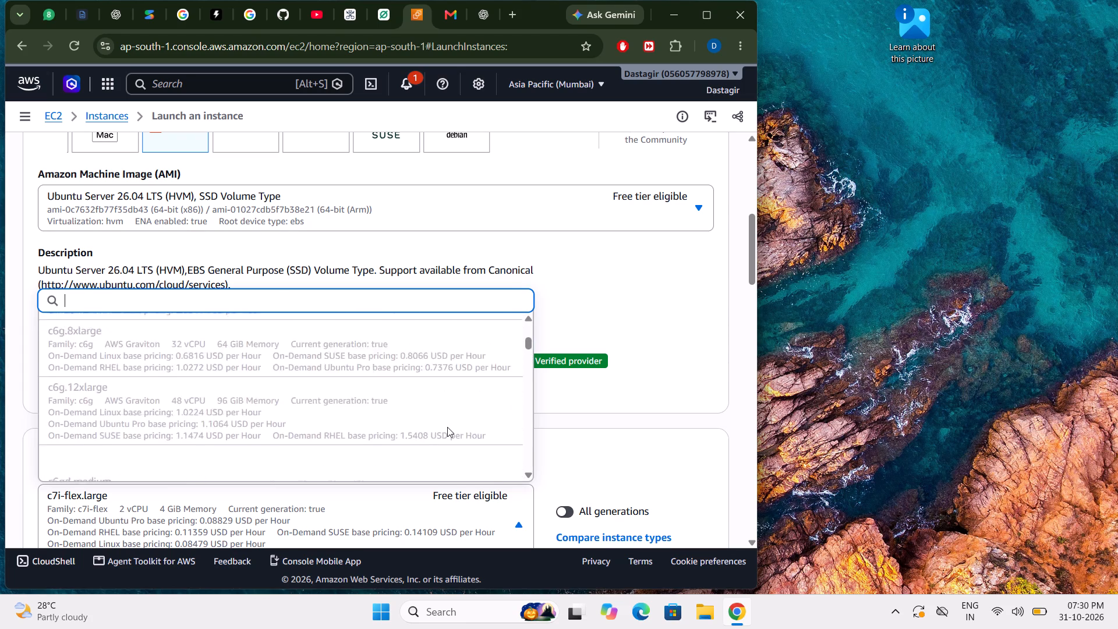
scroll(447, 427, up, 17)
scroll(447, 427, up, 10)
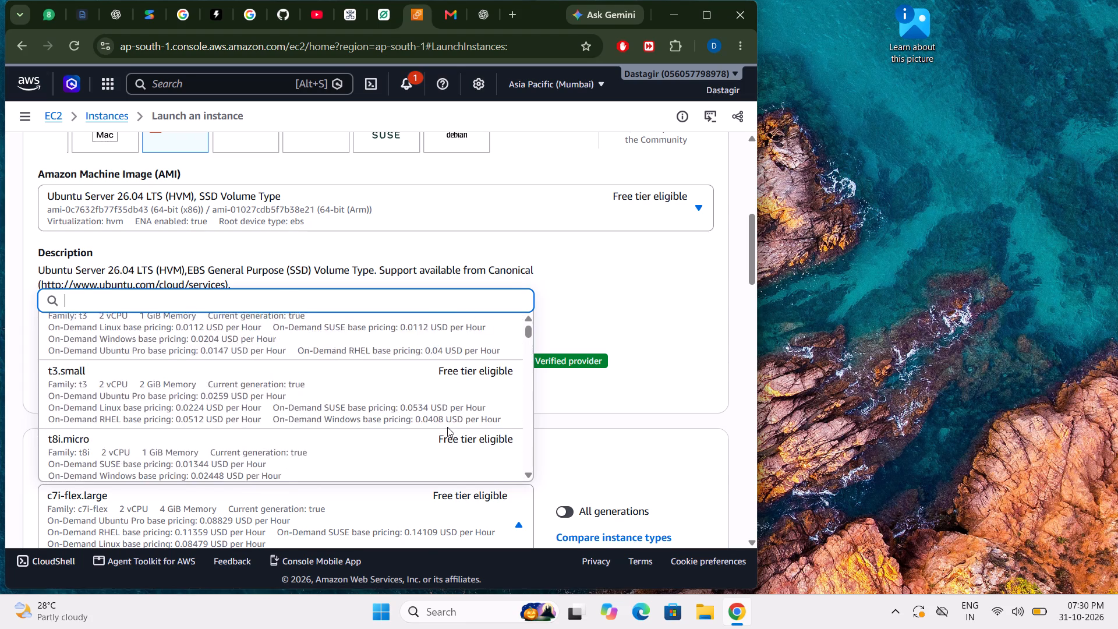
Compare the free tier eligible c7i-flex.large and m7i-flex.large types, and select c7i-flex.large as the instance type.
scroll(447, 427, up, 8)
scroll(447, 427, down, 6)
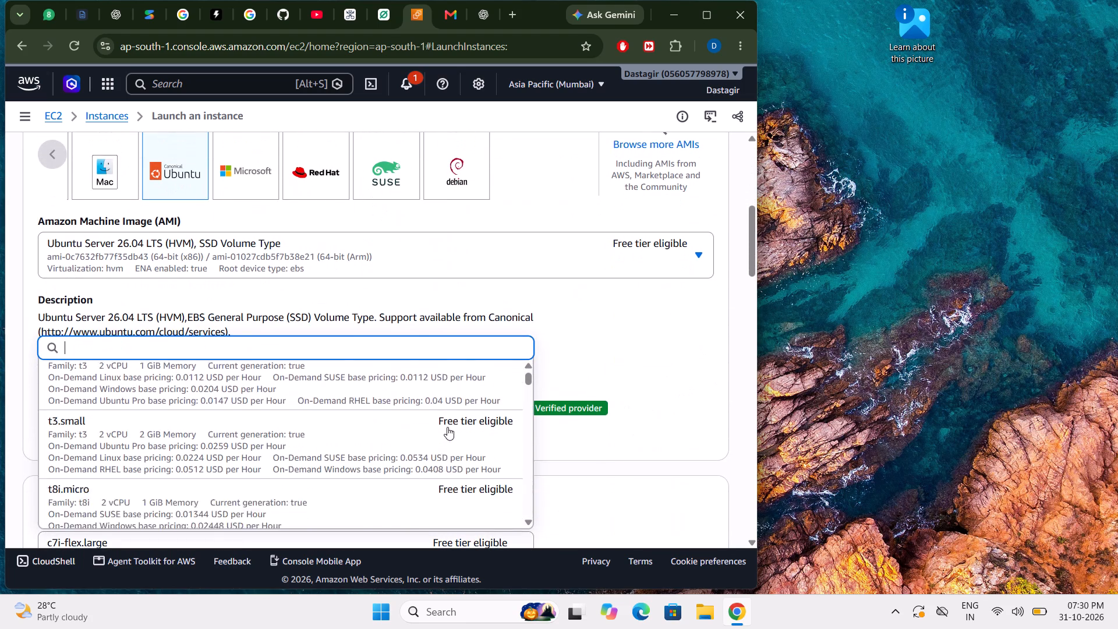
scroll(447, 427, down, 3)
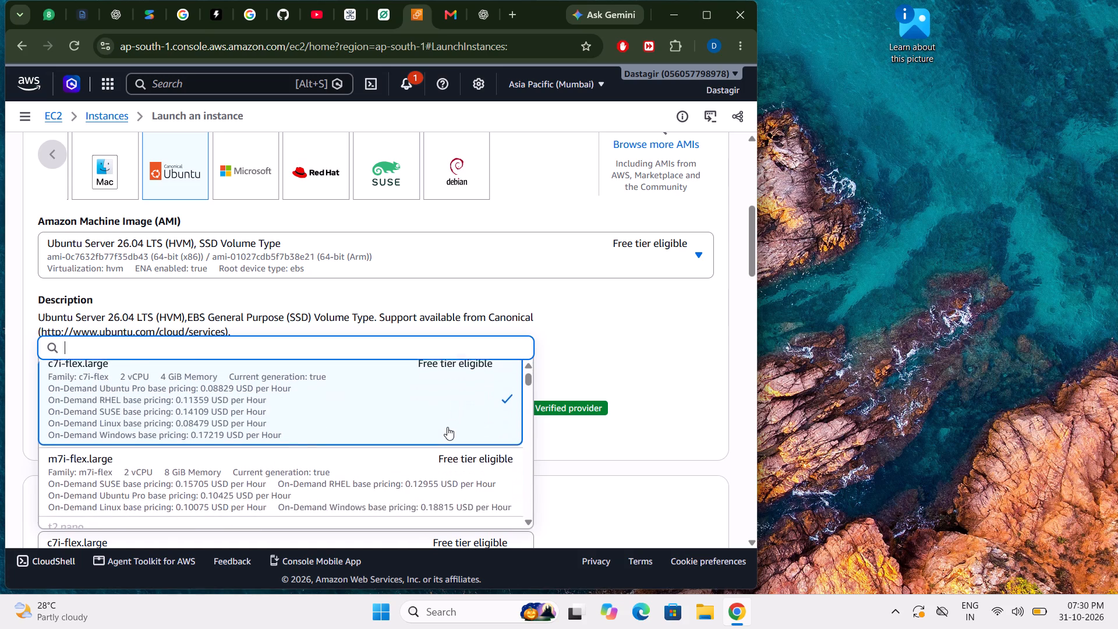
scroll(447, 427, down, 1)
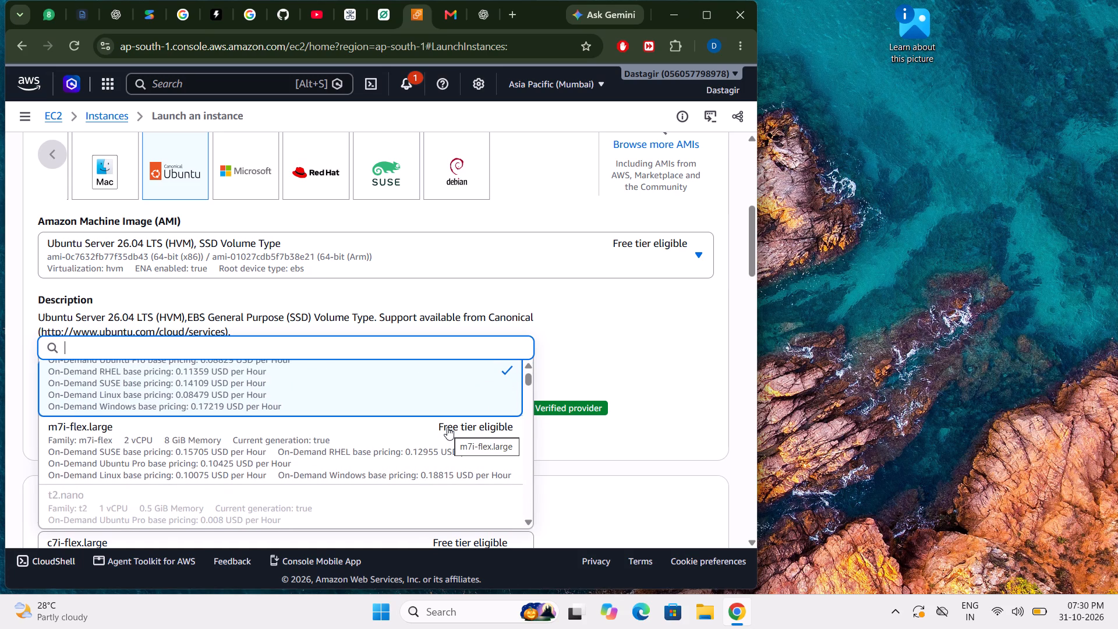
scroll(447, 427, up, 1)
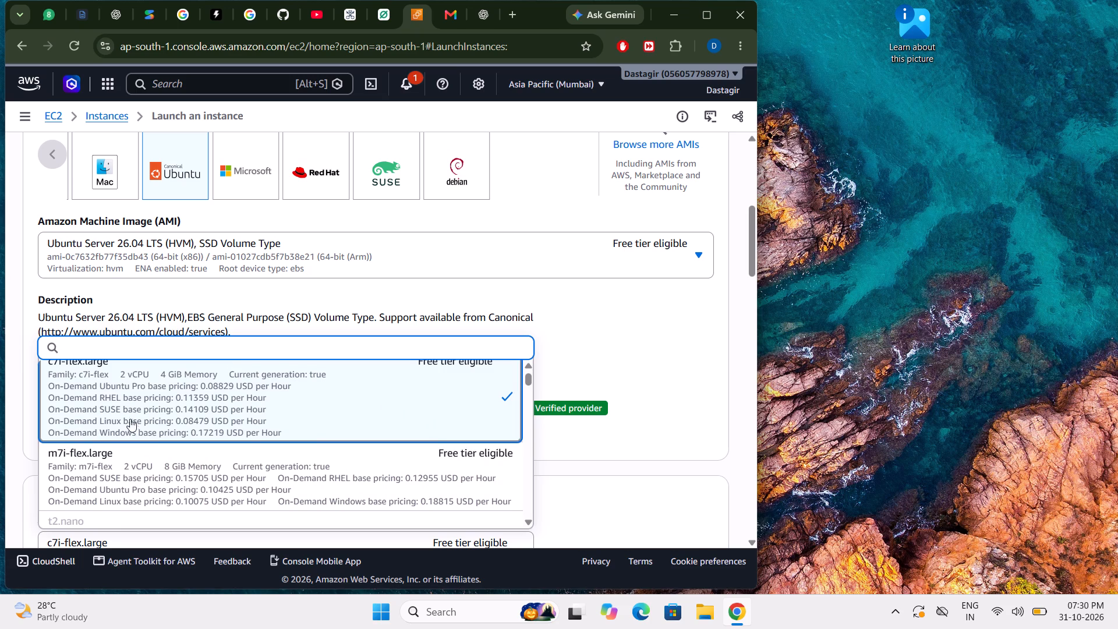
click(209, 404)
click(429, 299)
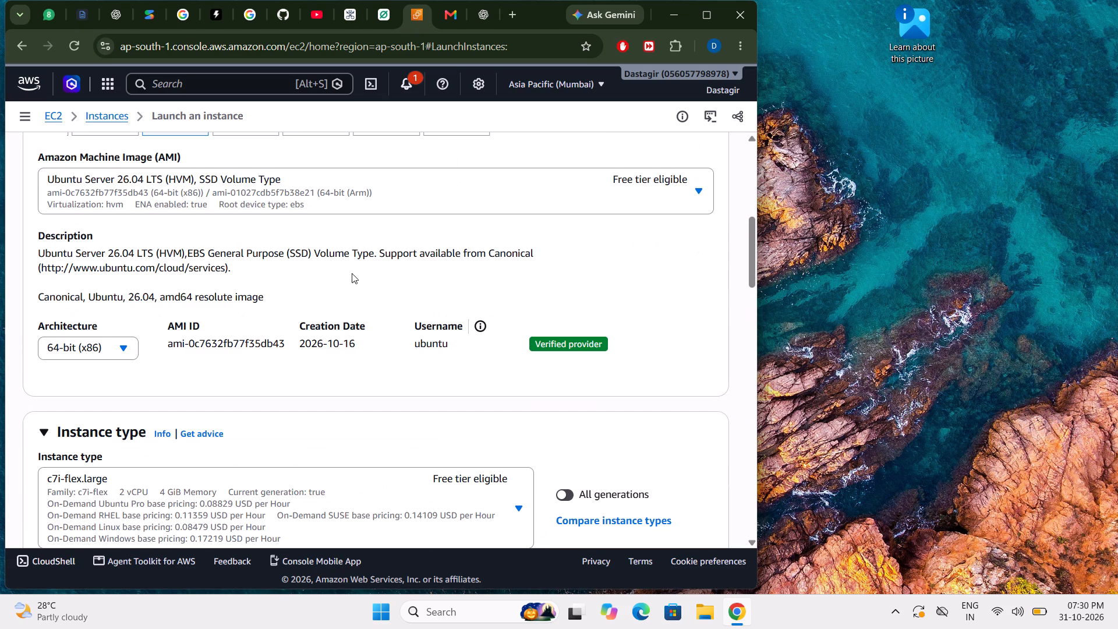
Check which key pair choices are available for logging in to the new instance.
scroll(341, 274, down, 1)
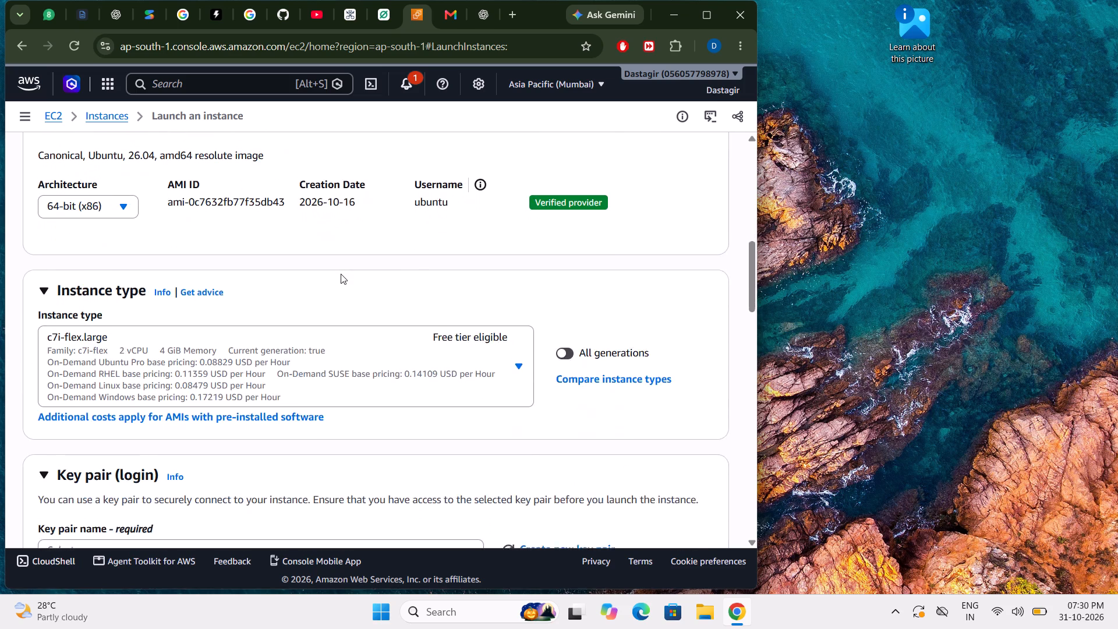
scroll(341, 274, down, 1)
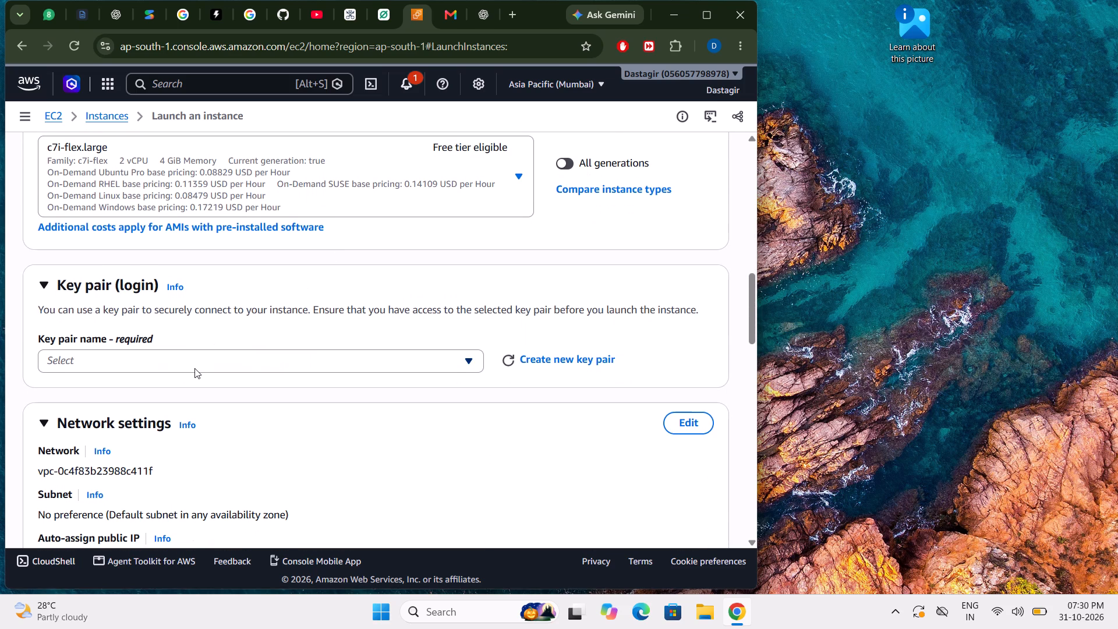
click(252, 356)
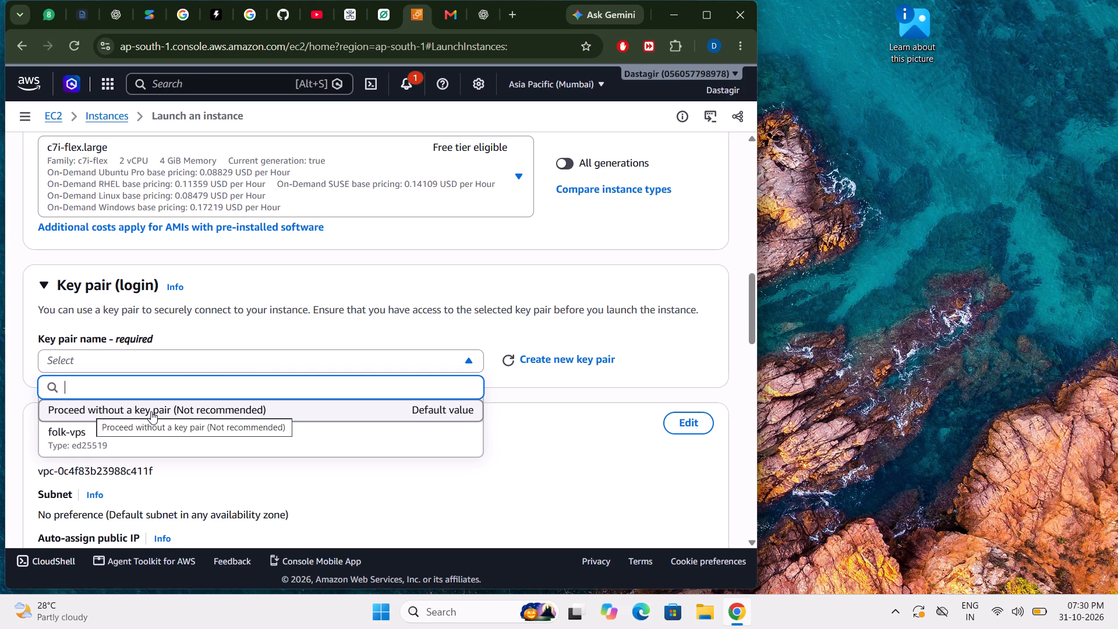
click(276, 328)
Examine the network settings, including the subnet, public IP assignment and the security group's SSH, HTTPS and HTTP traffic rules.
scroll(276, 328, down, 1)
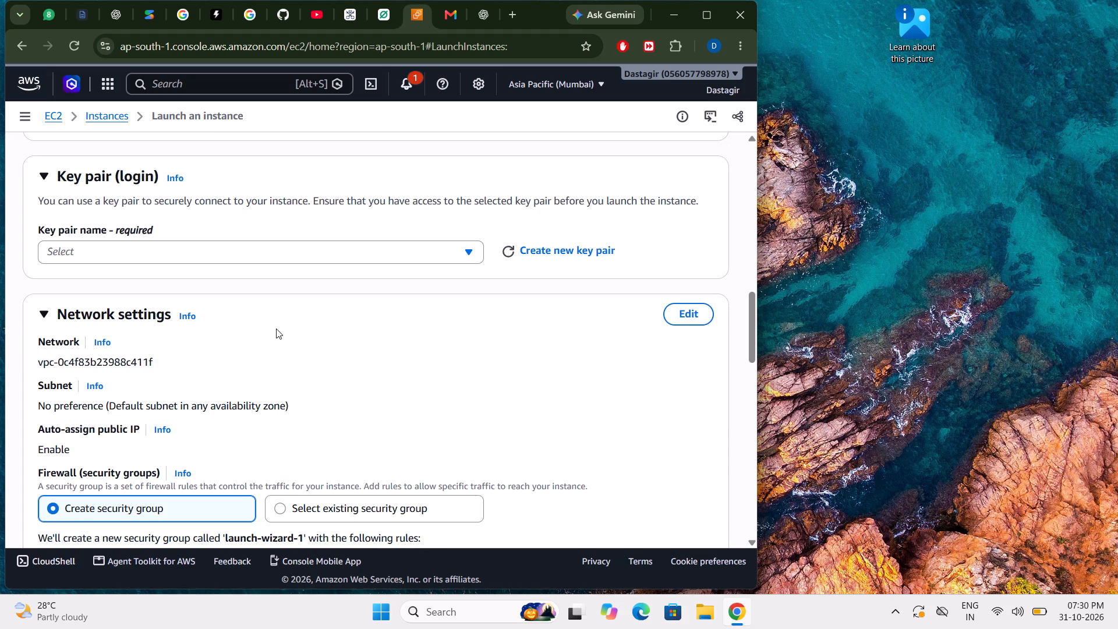
scroll(276, 328, down, 1)
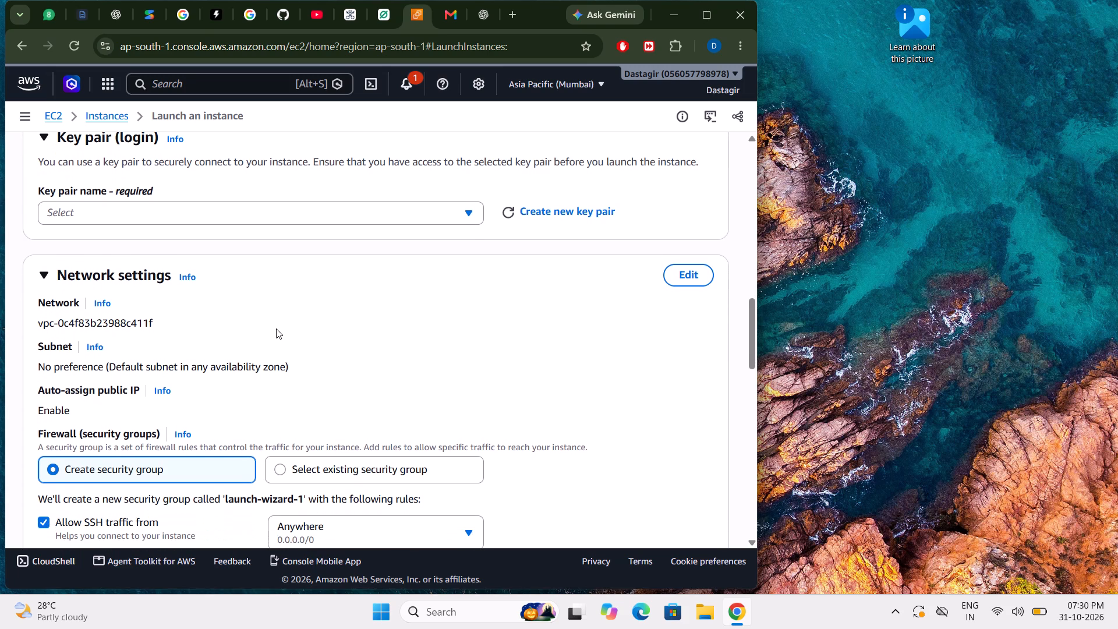
scroll(276, 328, down, 1)
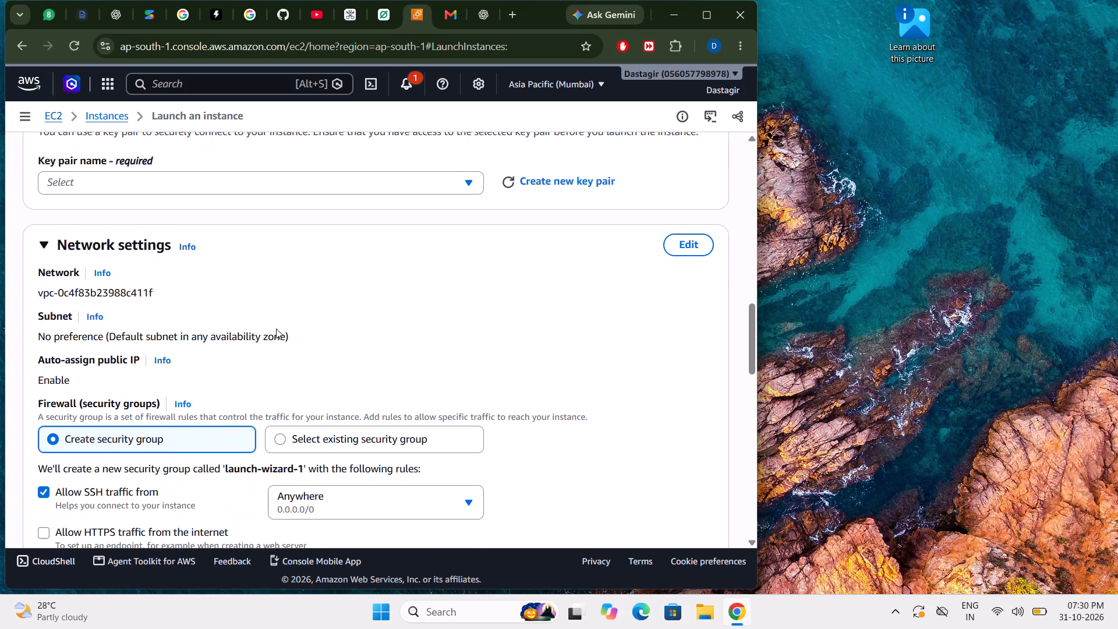
scroll(276, 328, down, 1)
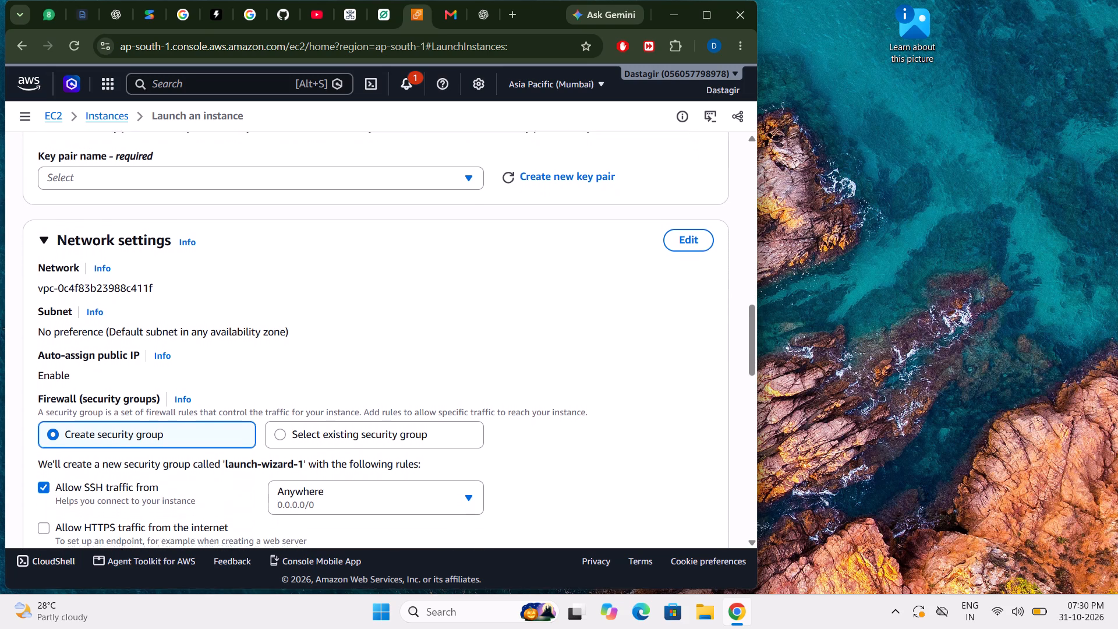
scroll(276, 328, down, 2)
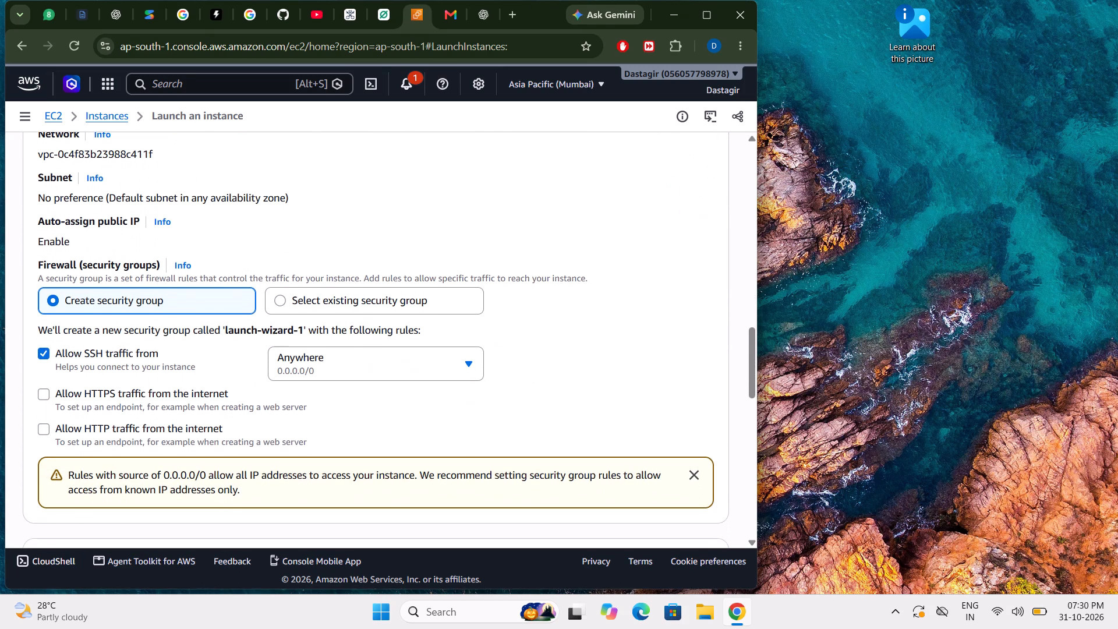
scroll(276, 328, down, 1)
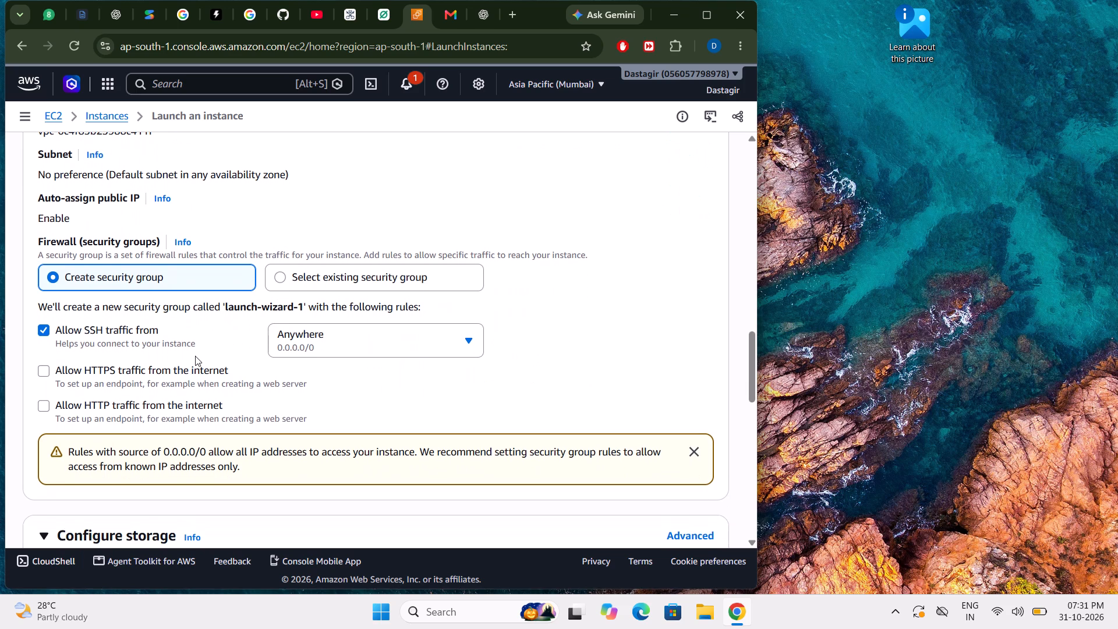
Set the gp3 root volume's size to 30 GiB in the storage configuration.
scroll(222, 362, down, 2)
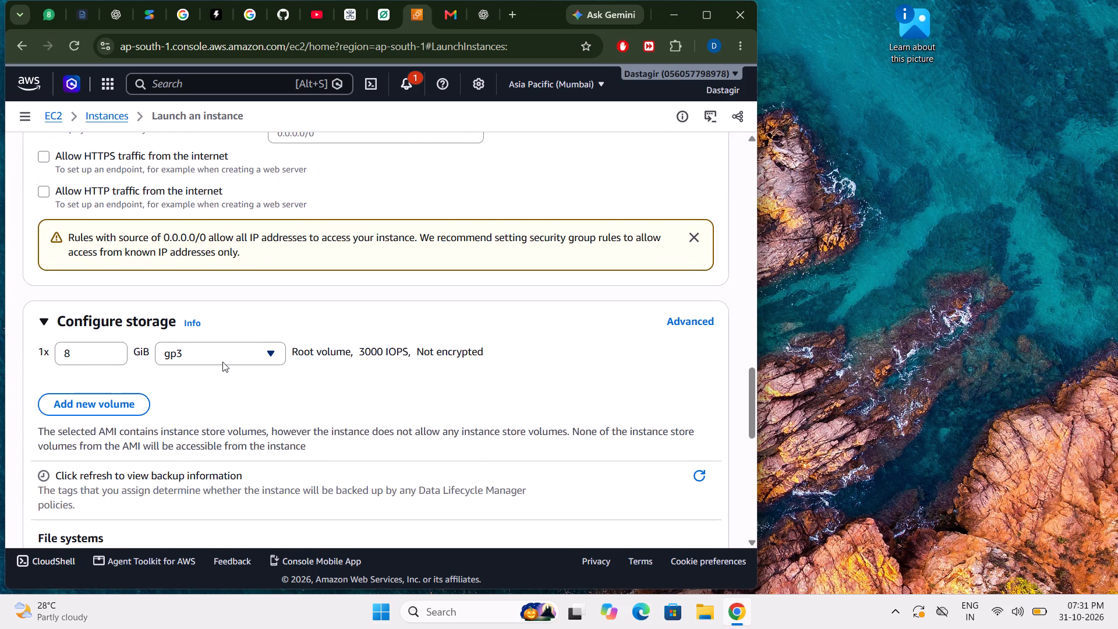
click(92, 360)
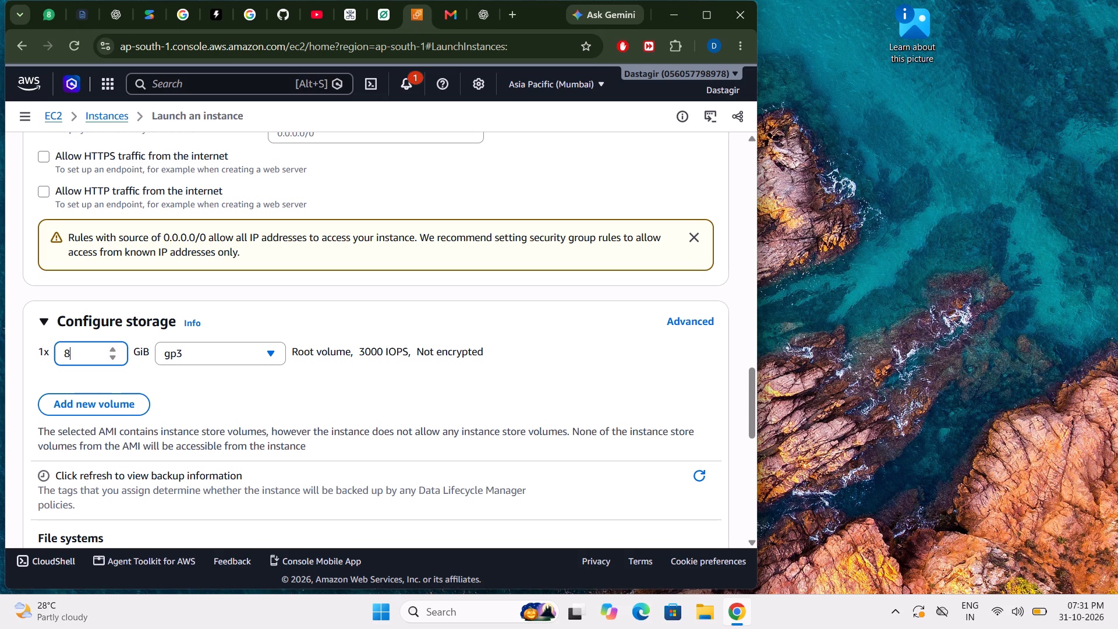
key(BackSpace)
key(2)
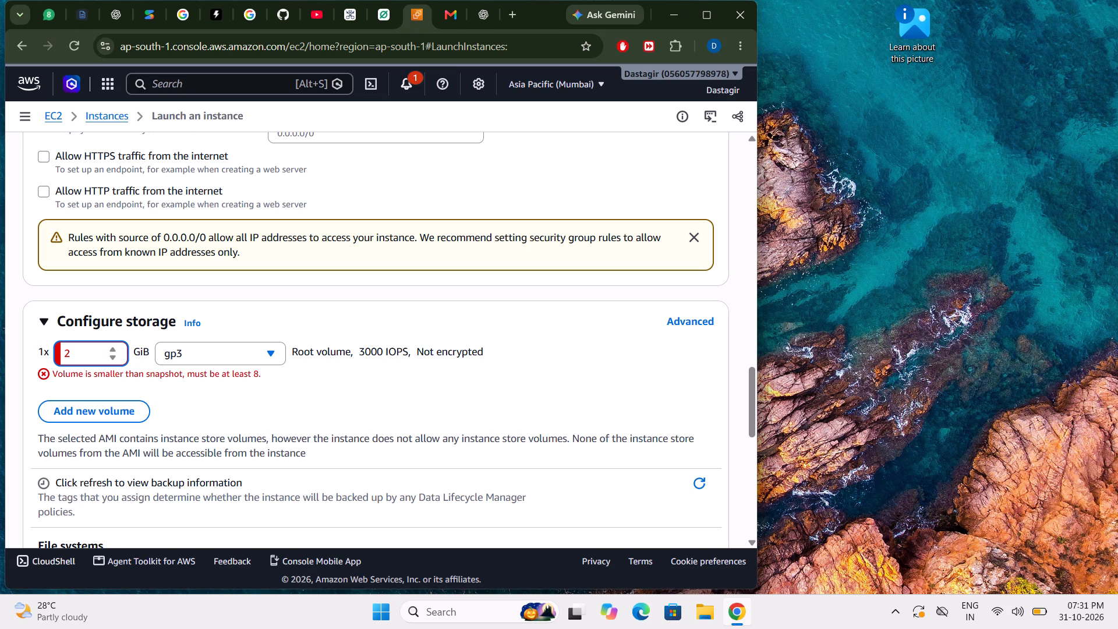
key(BackSpace)
key(3)
key(Right)
key(0)
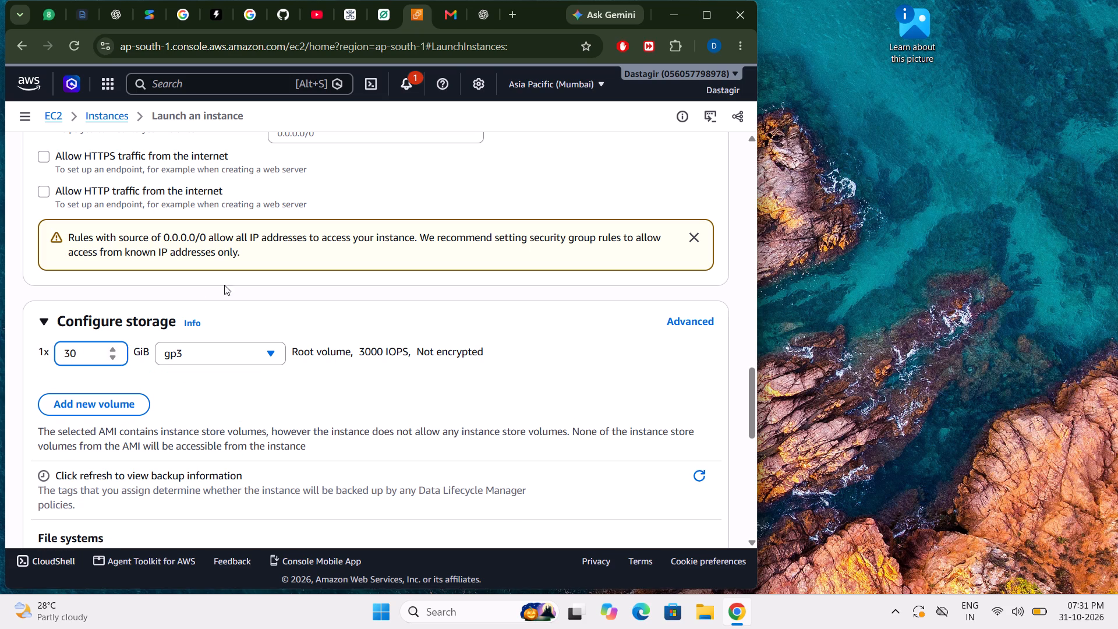
click(240, 392)
Review the file system options and remaining launch settings below the storage configuration, and recheck the login key pair choices.
scroll(240, 392, down, 1)
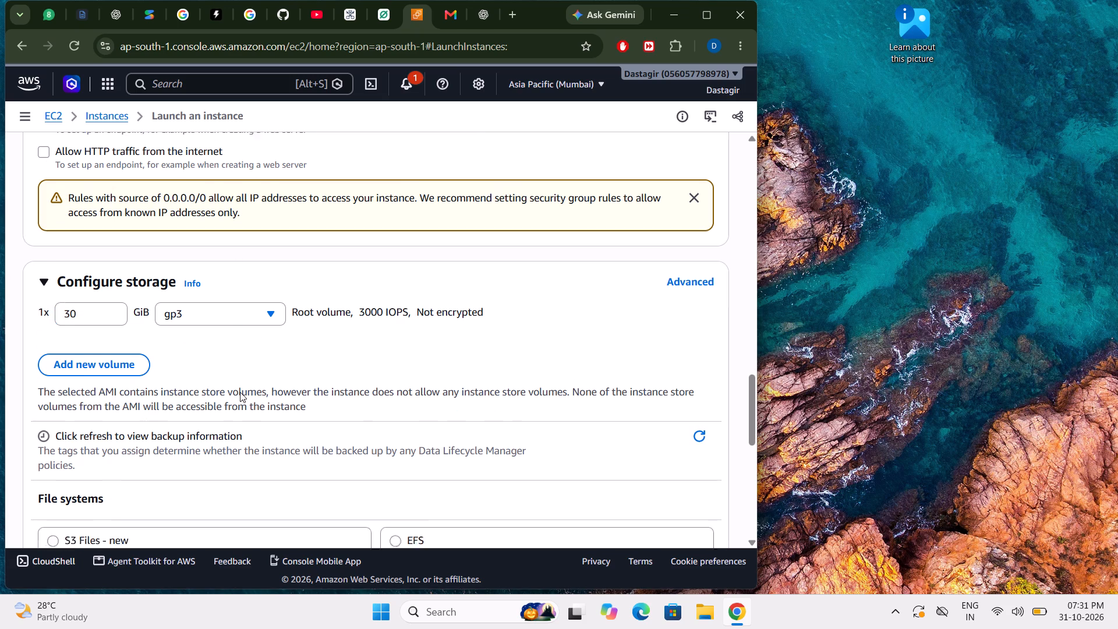
scroll(240, 392, down, 3)
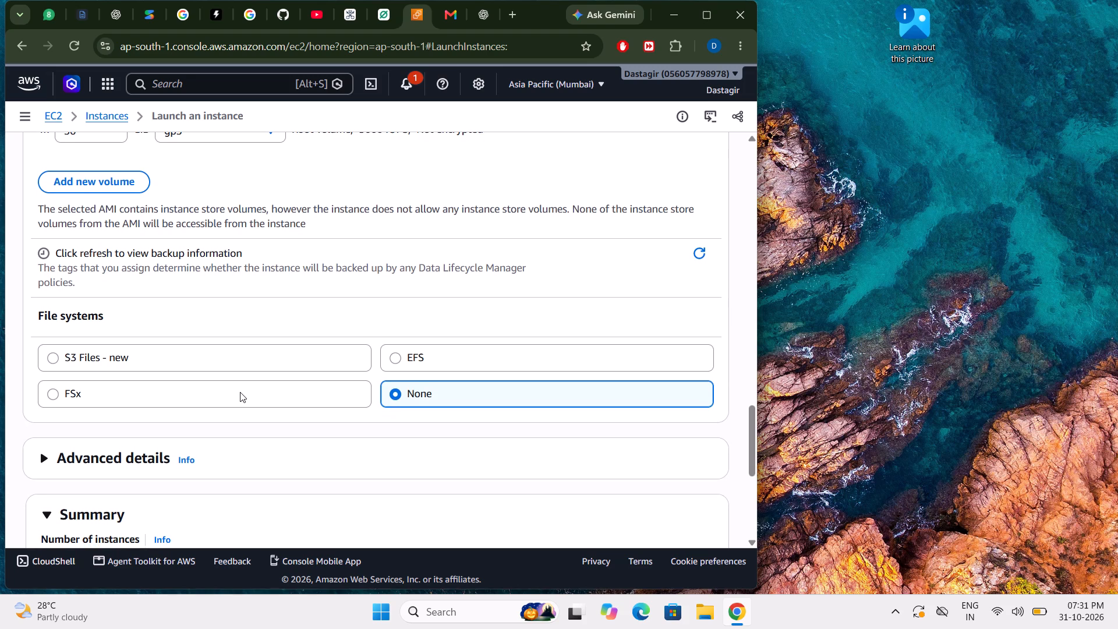
scroll(240, 392, down, 1)
scroll(240, 392, up, 3)
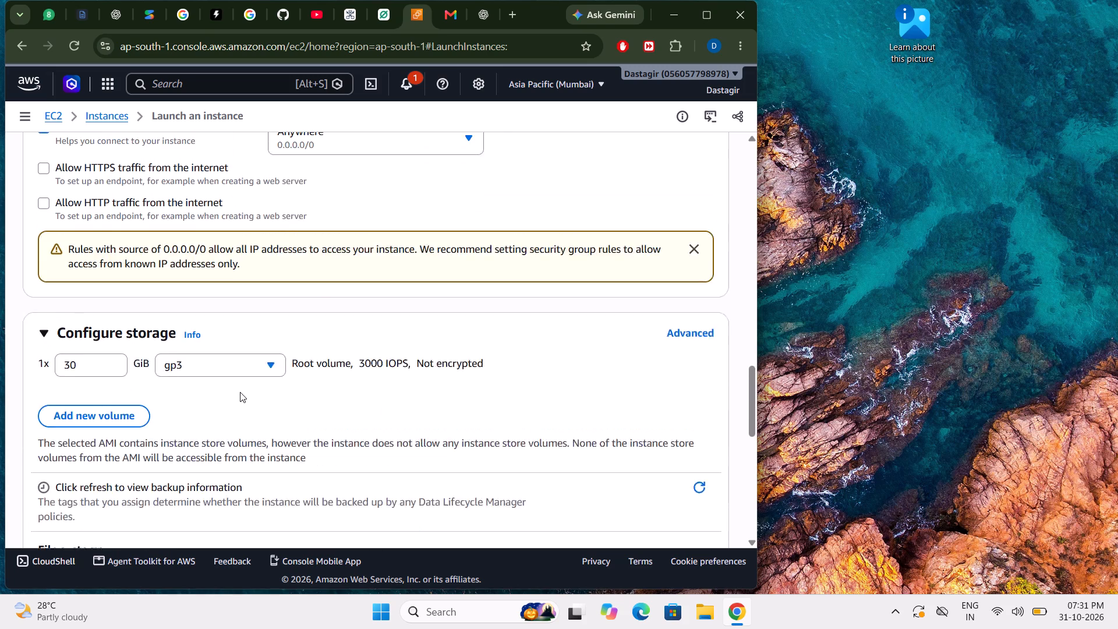
scroll(240, 392, up, 3)
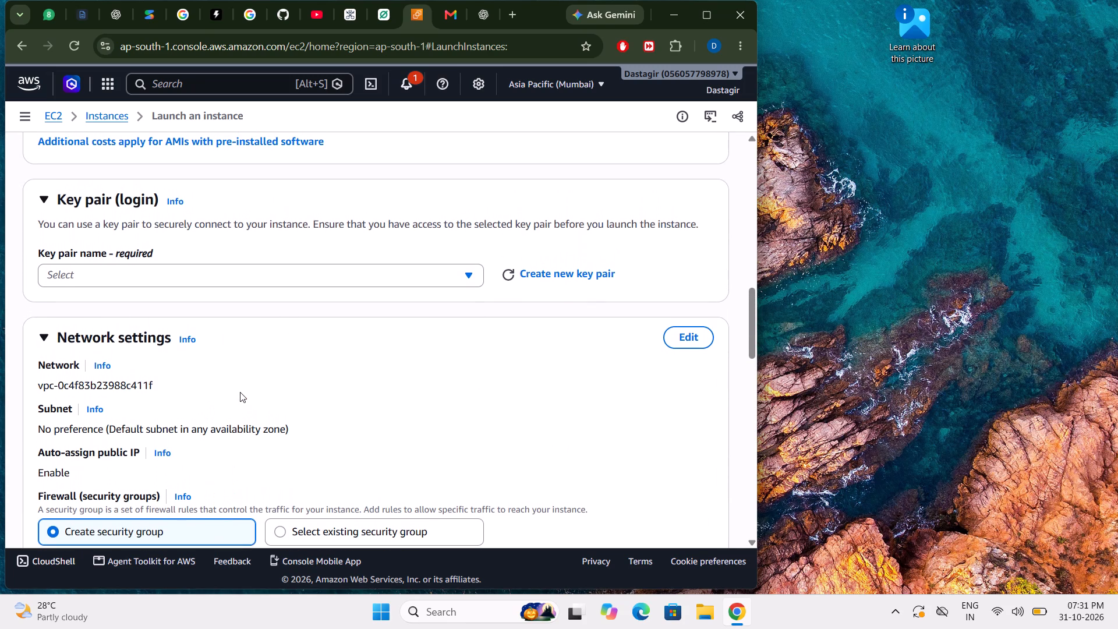
click(381, 272)
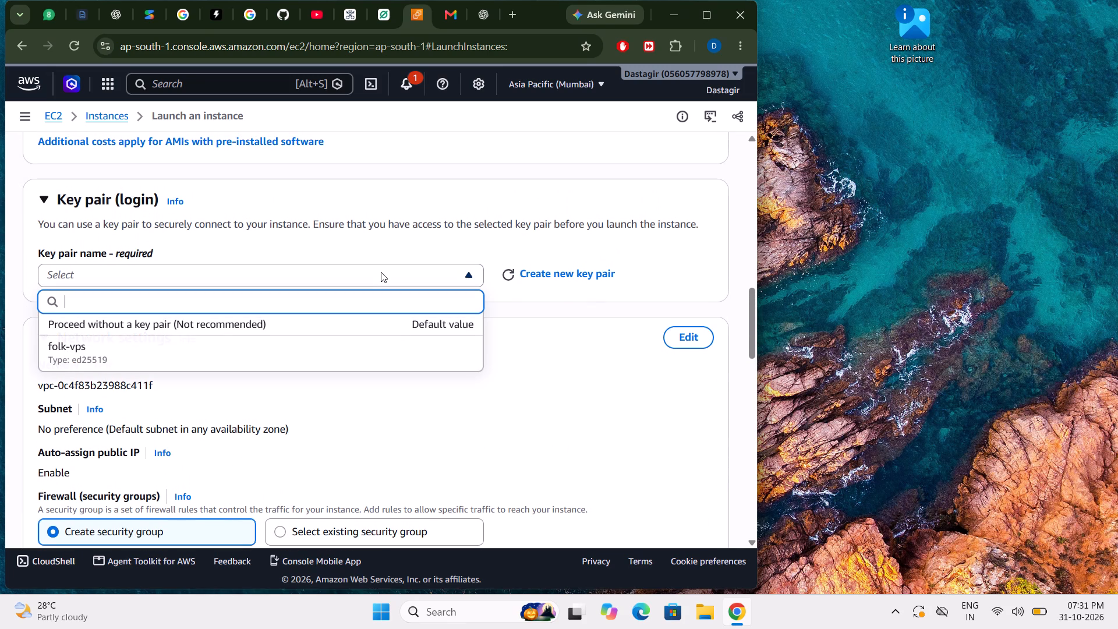
click(381, 272)
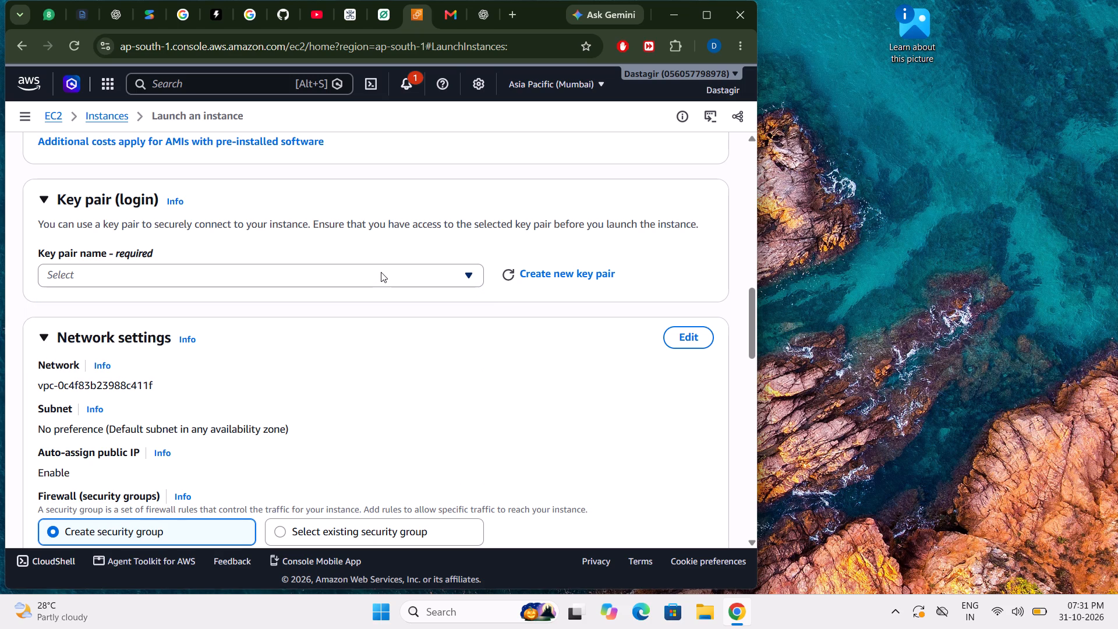
Open the new key pair form to view its name, key type and private key file format options.
click(554, 270)
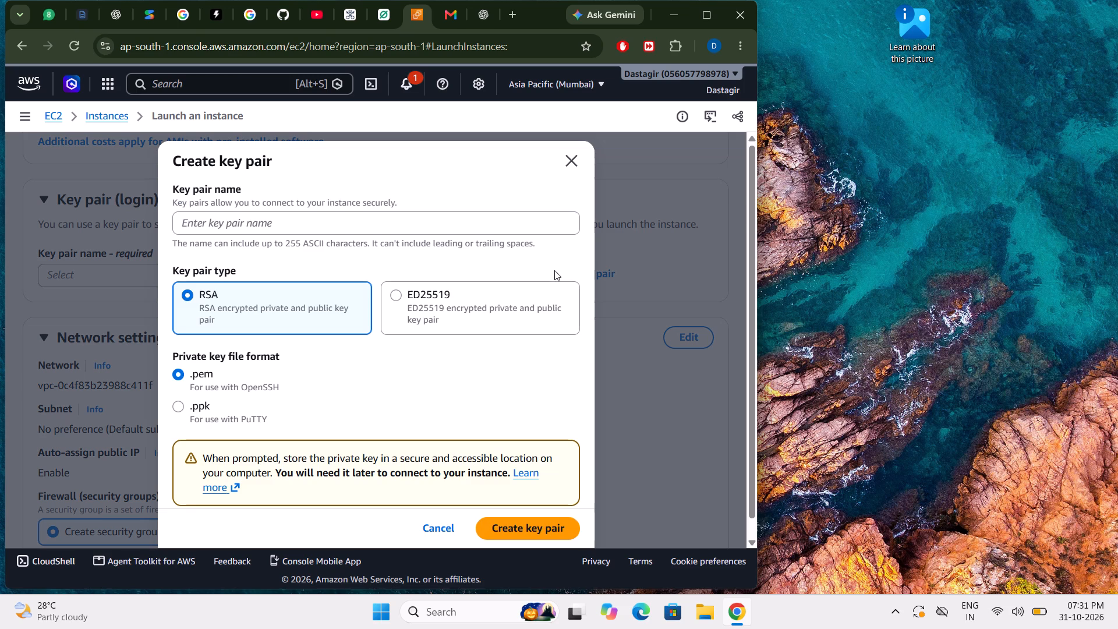
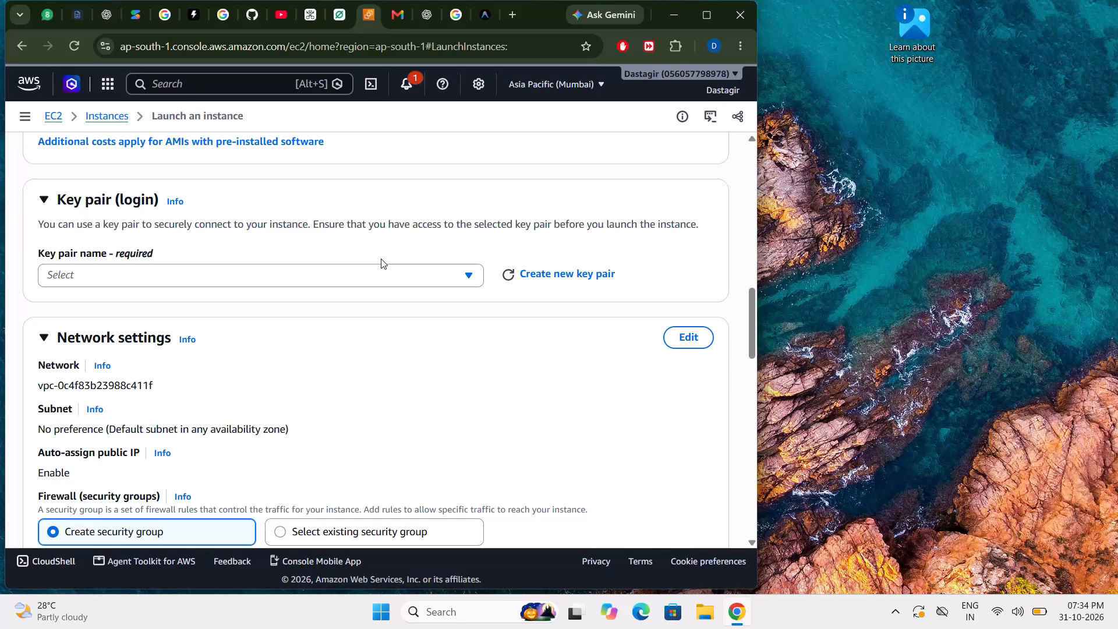
Open the form for creating a new key pair for the instance and start entering the key pair name.
click(538, 271)
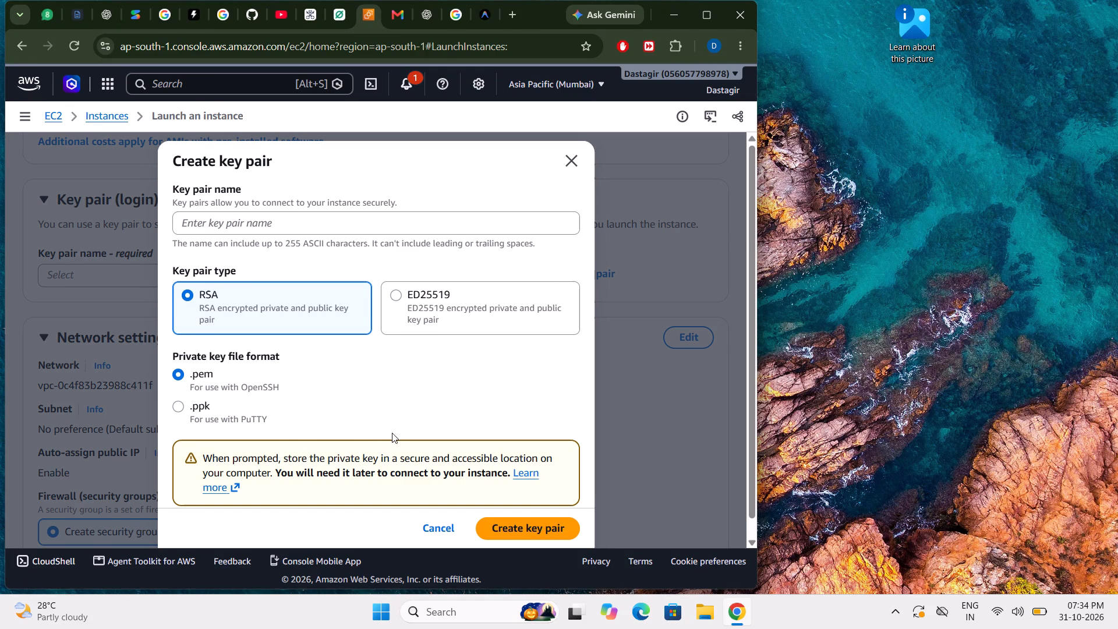
scroll(392, 433, down, 1)
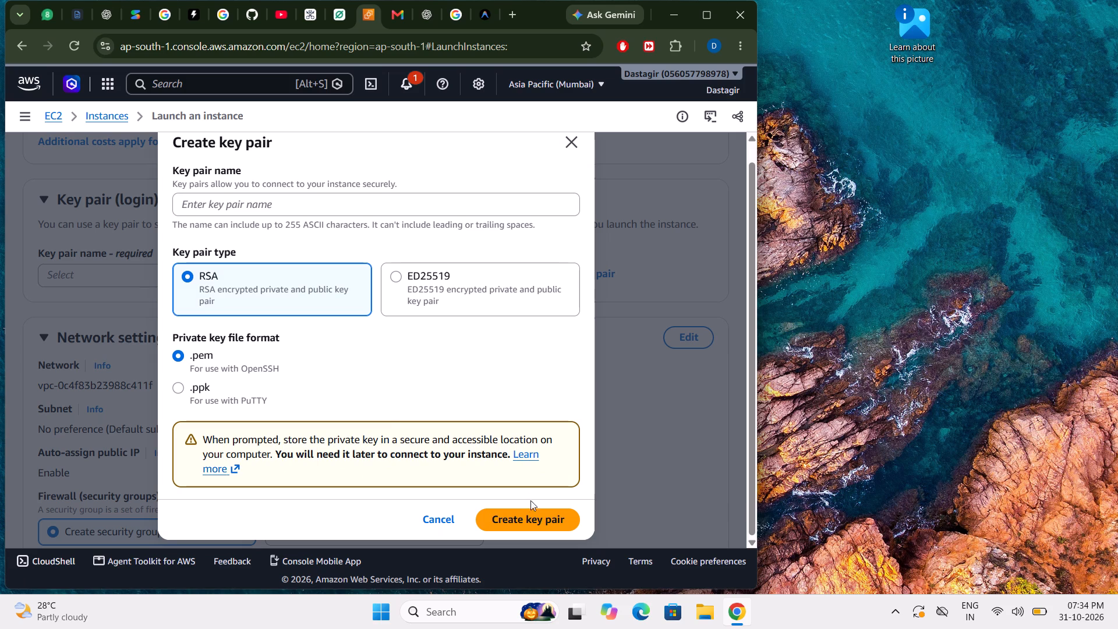
click(450, 198)
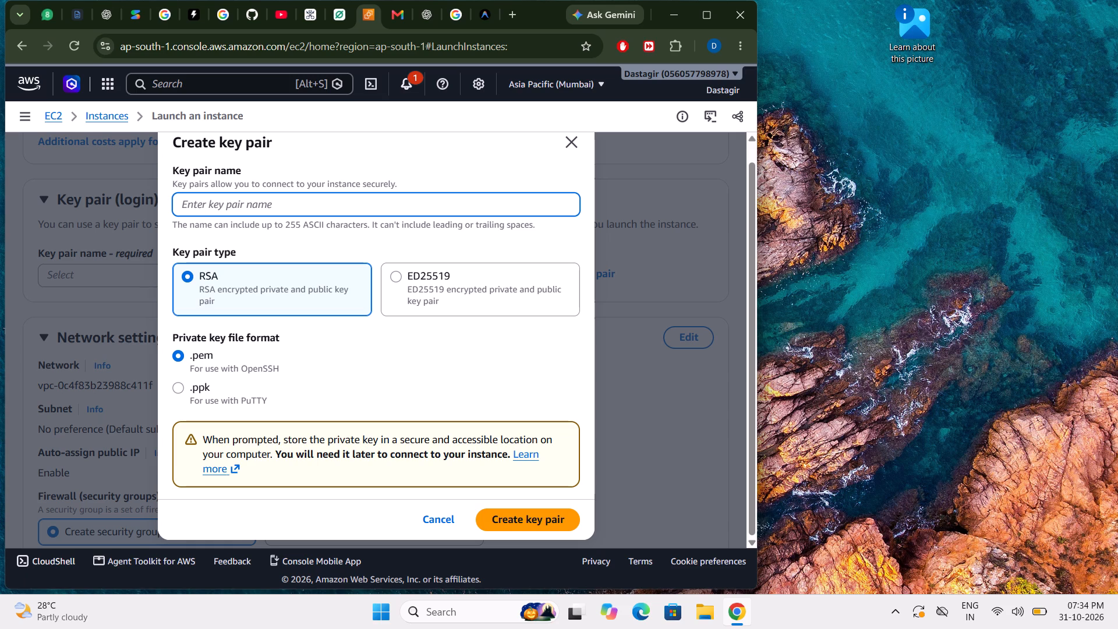
Create the key pair with the name Team007, keeping the RSA type and .pem private key file format.
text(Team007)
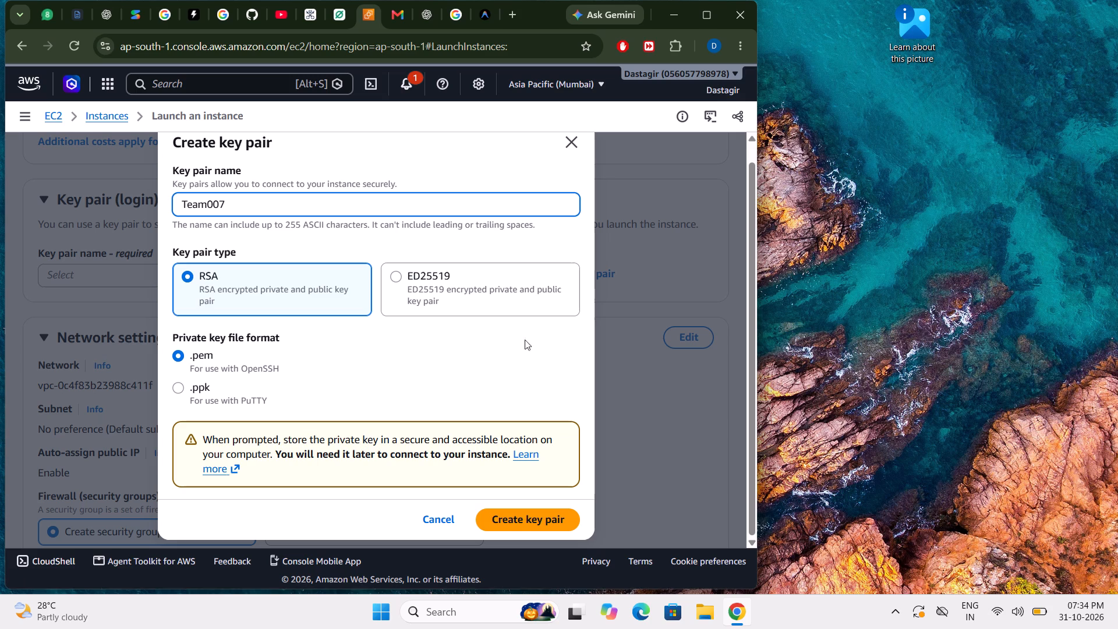
click(546, 519)
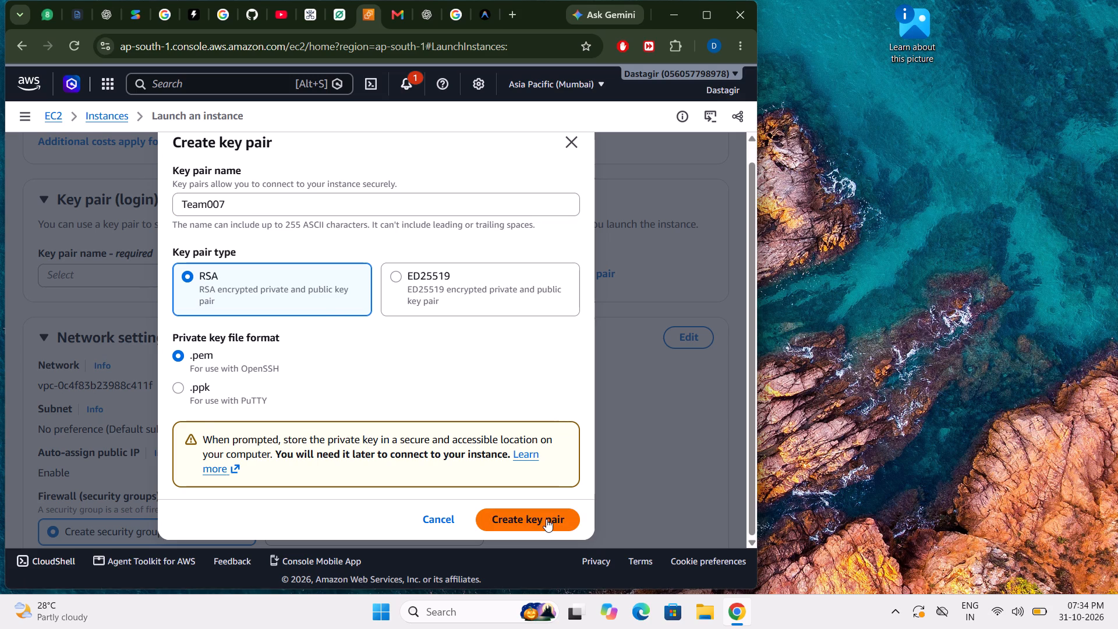
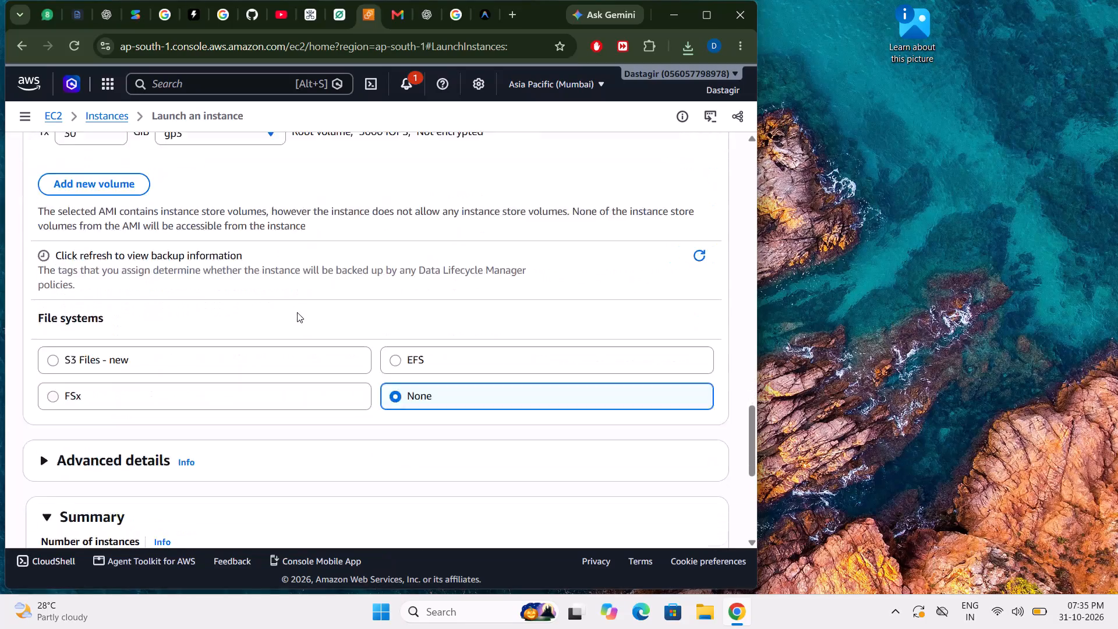
Expand the instance's advanced details for a brief look and collapse them again.
scroll(297, 312, down, 1)
click(126, 270)
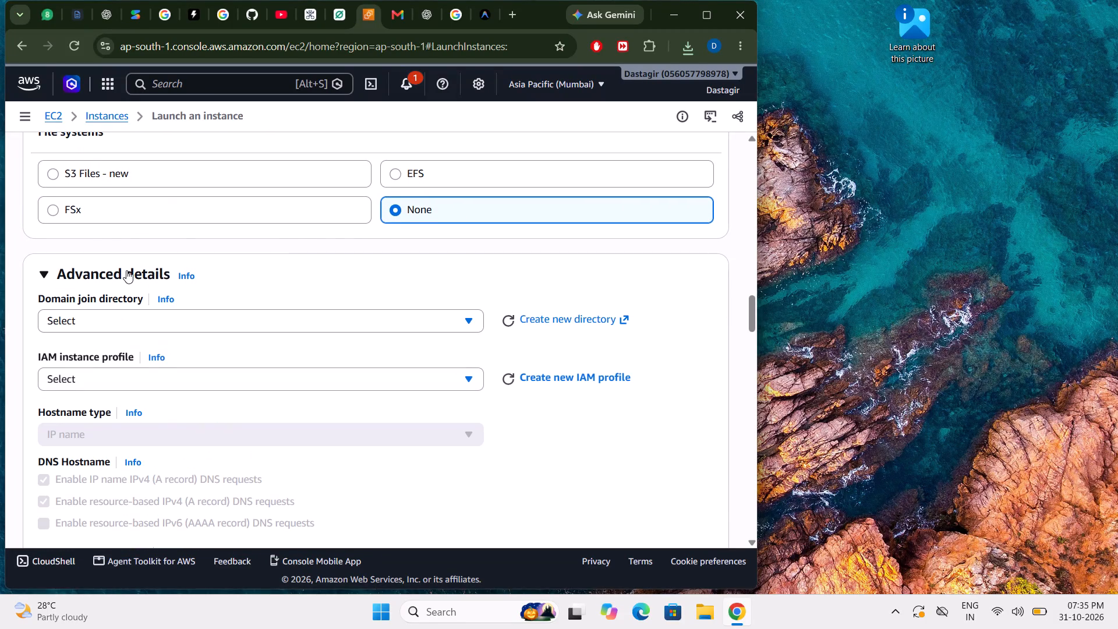
click(126, 270)
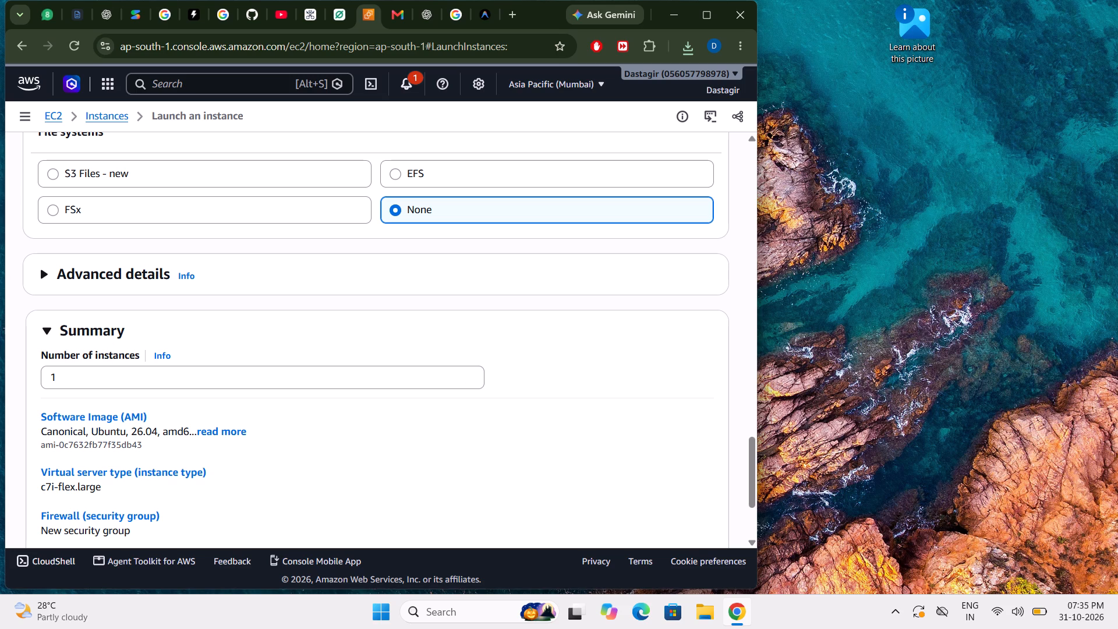
Clear the number of instances in the launch summary.
double_click(103, 374)
key(BackSpace)
key(BackSpace)
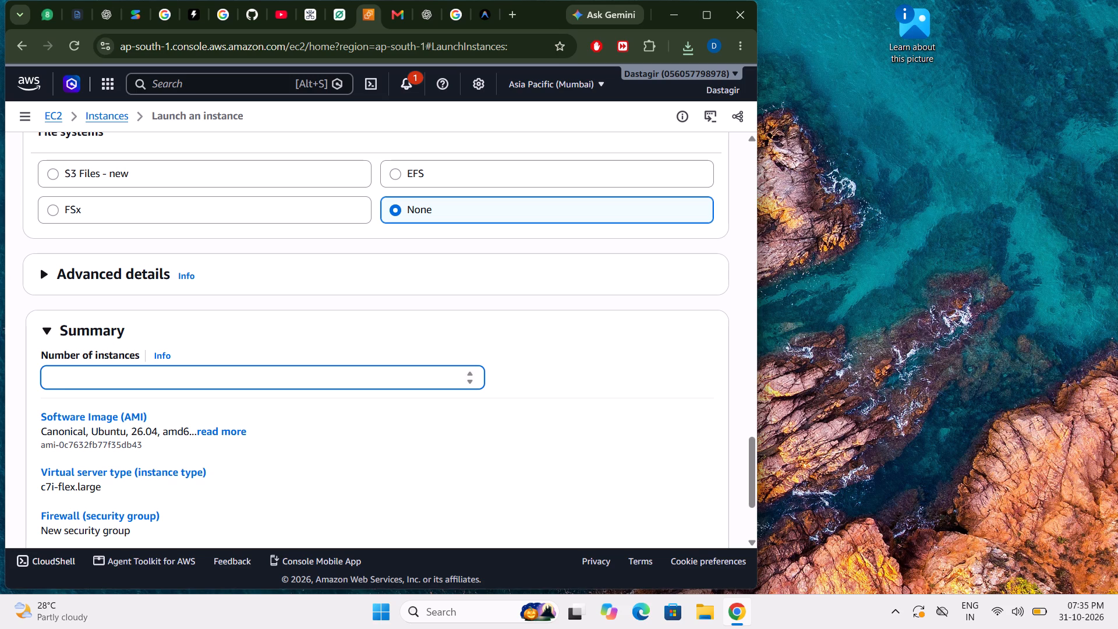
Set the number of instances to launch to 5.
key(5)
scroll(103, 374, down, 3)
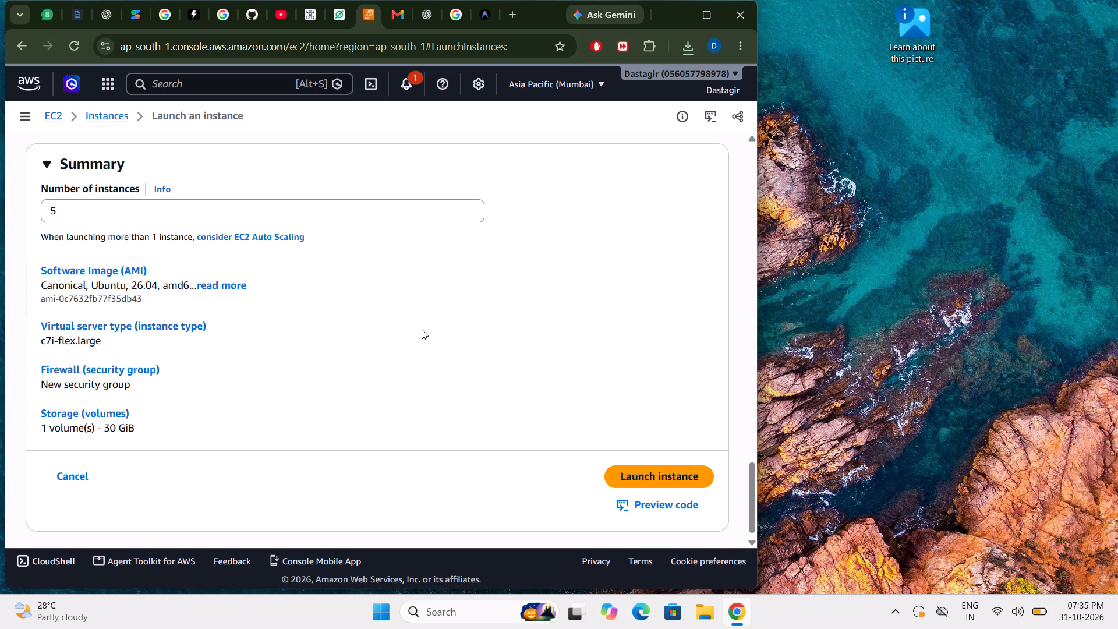
Review the launch configuration from storage and firewall rules up through key pair, instance type and machine image.
scroll(422, 329, up, 5)
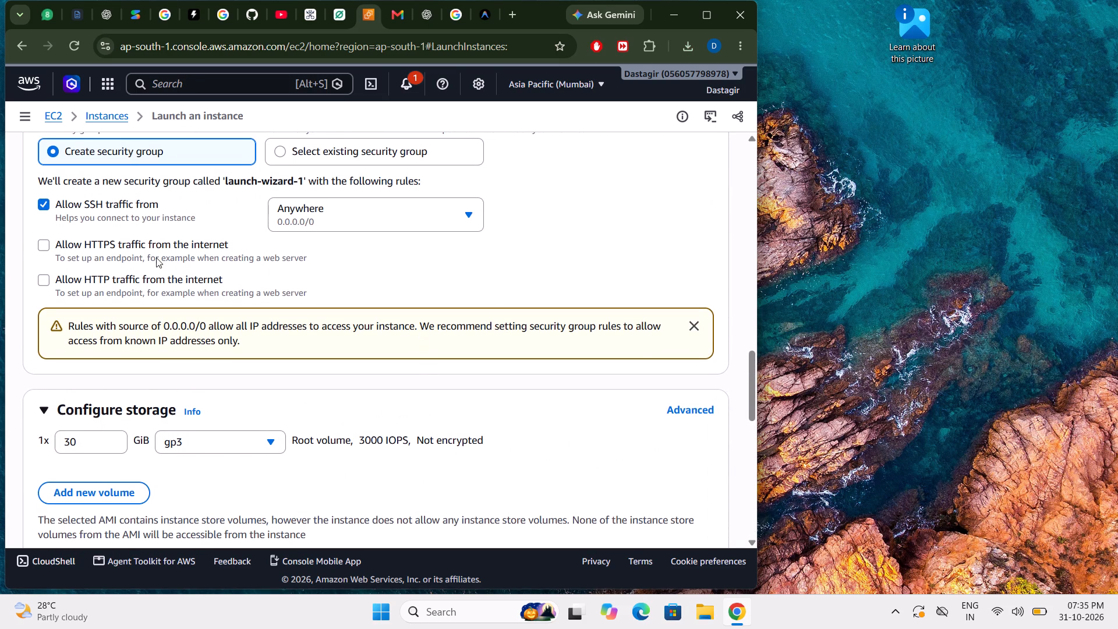
scroll(268, 298, up, 3)
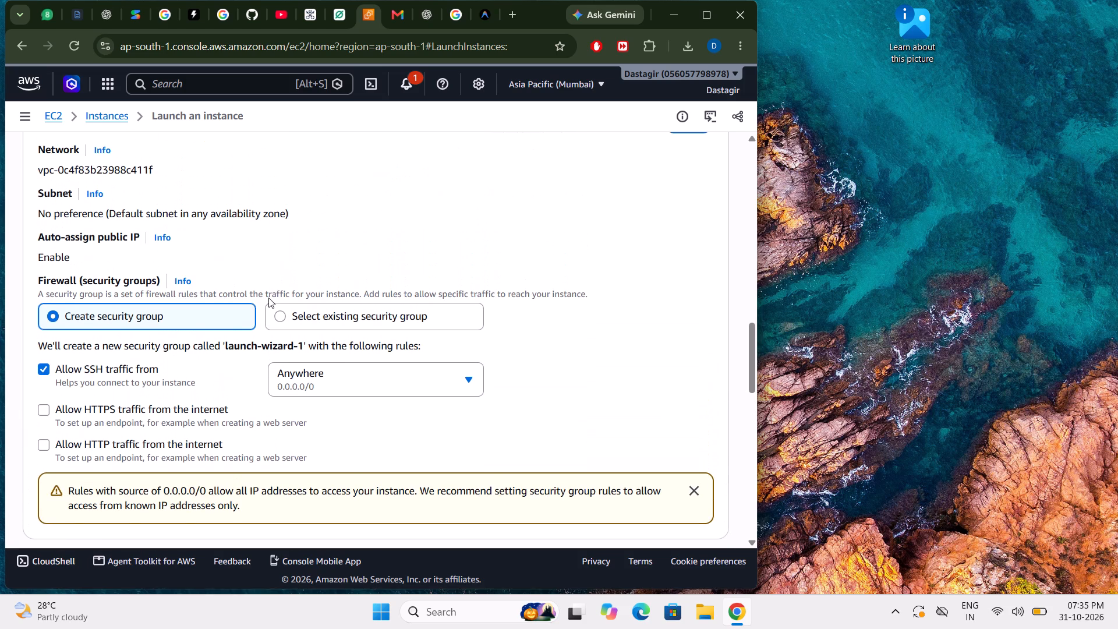
scroll(268, 298, up, 3)
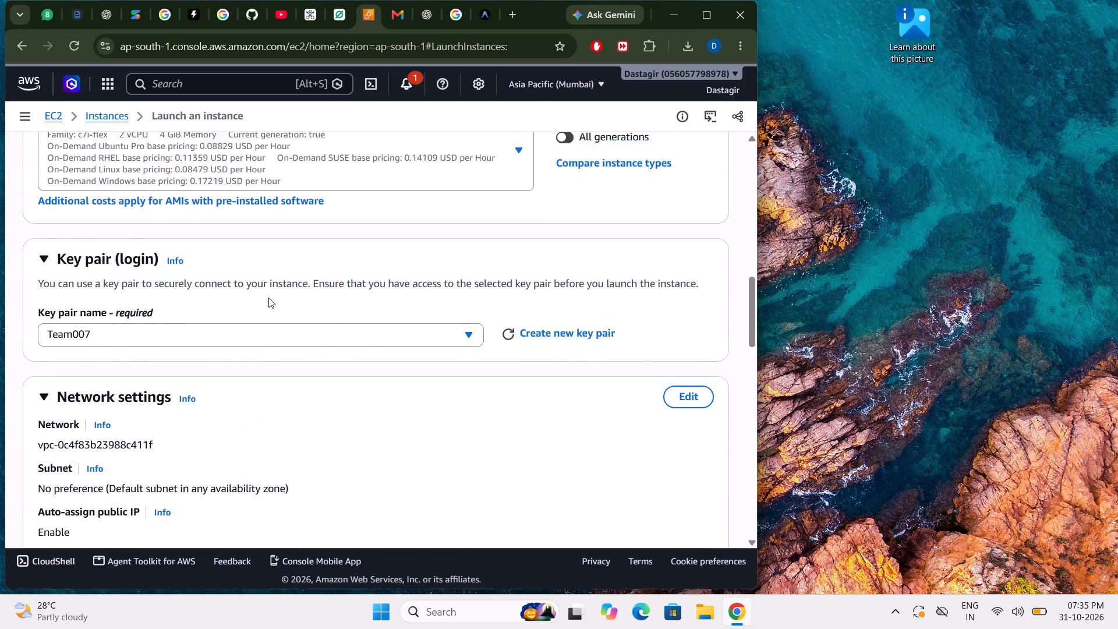
scroll(268, 298, up, 2)
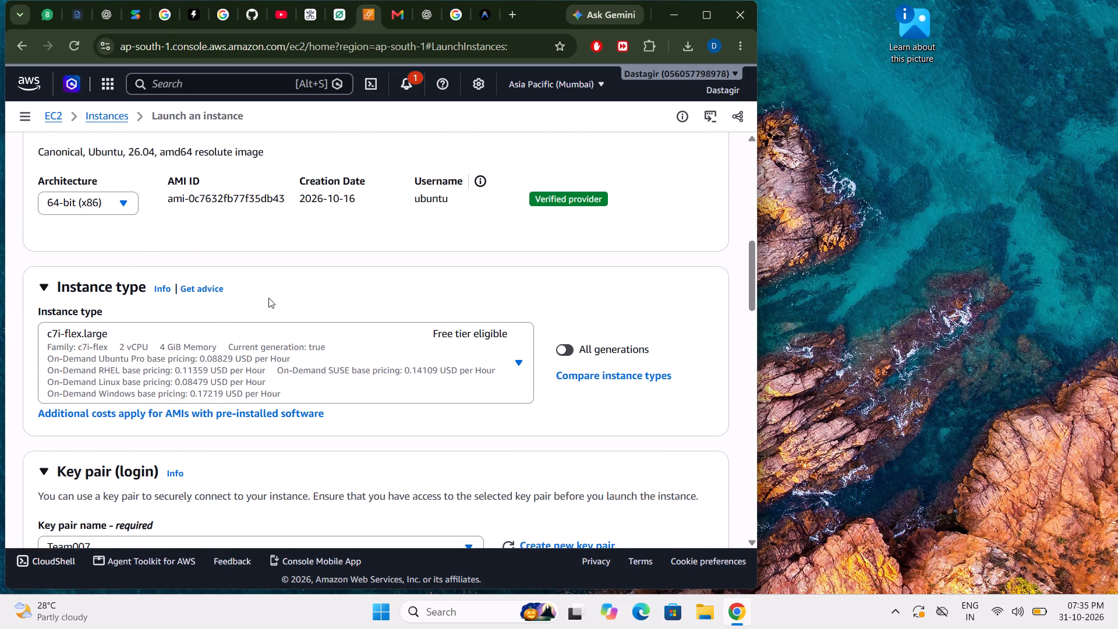
scroll(268, 298, up, 1)
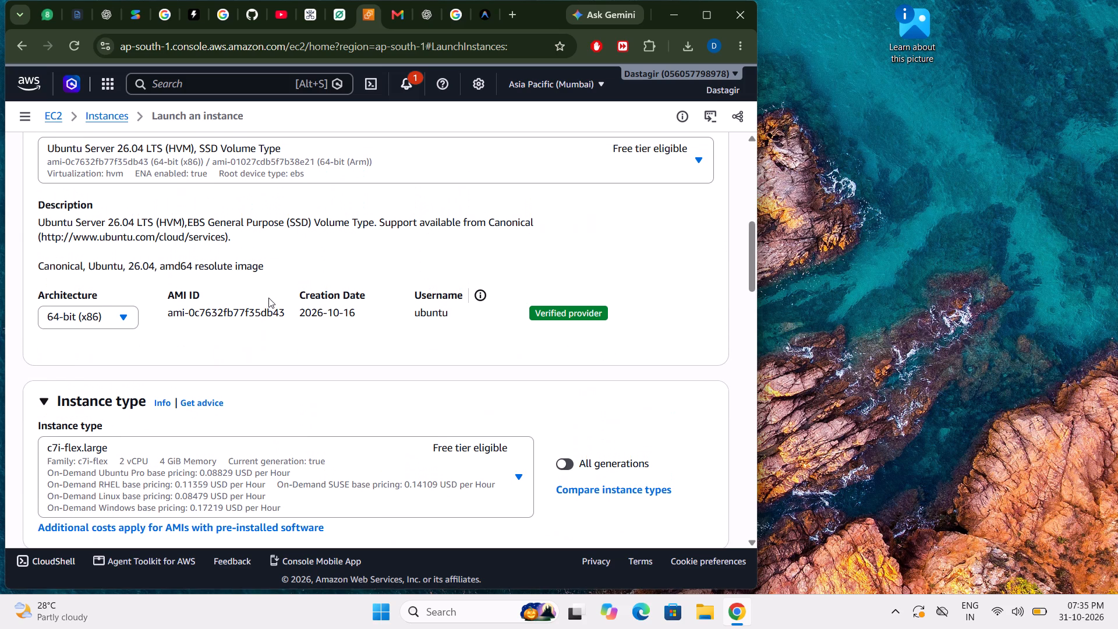
scroll(268, 298, up, 1)
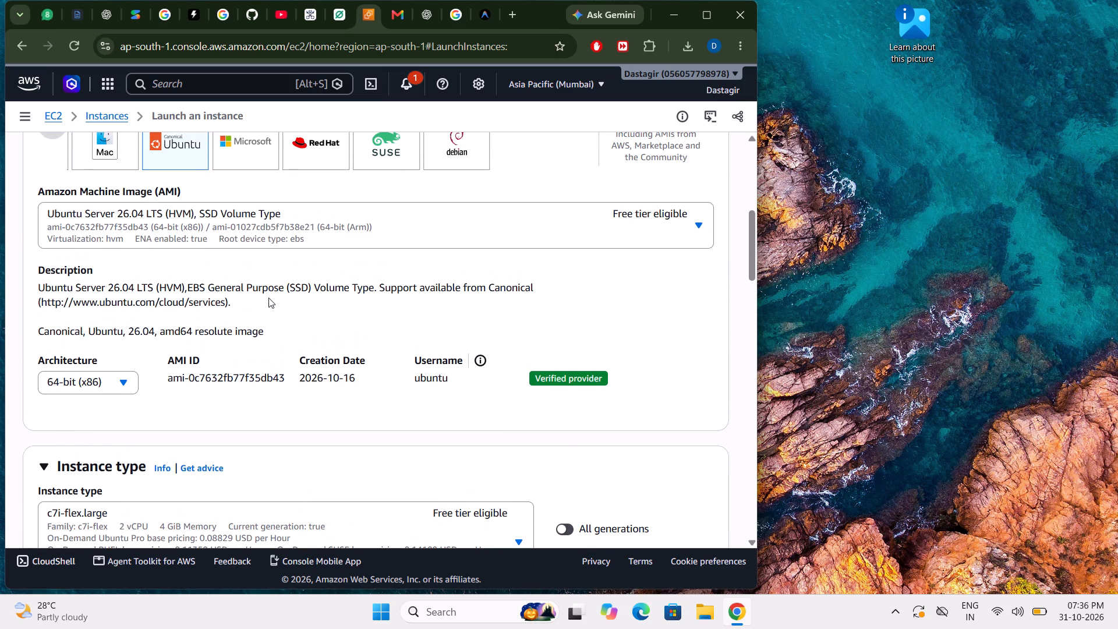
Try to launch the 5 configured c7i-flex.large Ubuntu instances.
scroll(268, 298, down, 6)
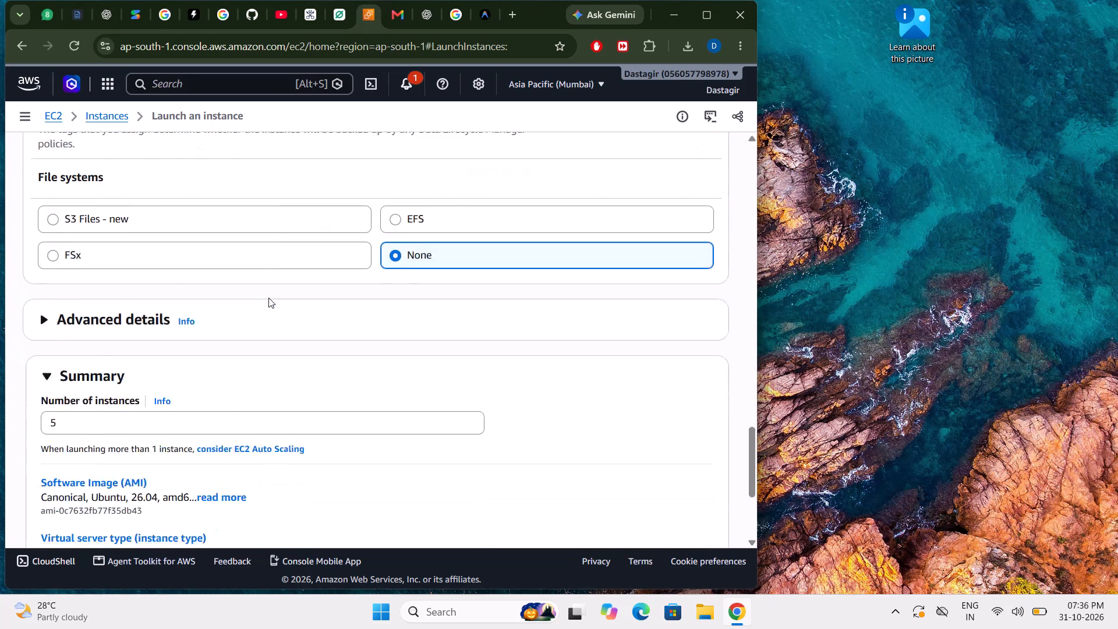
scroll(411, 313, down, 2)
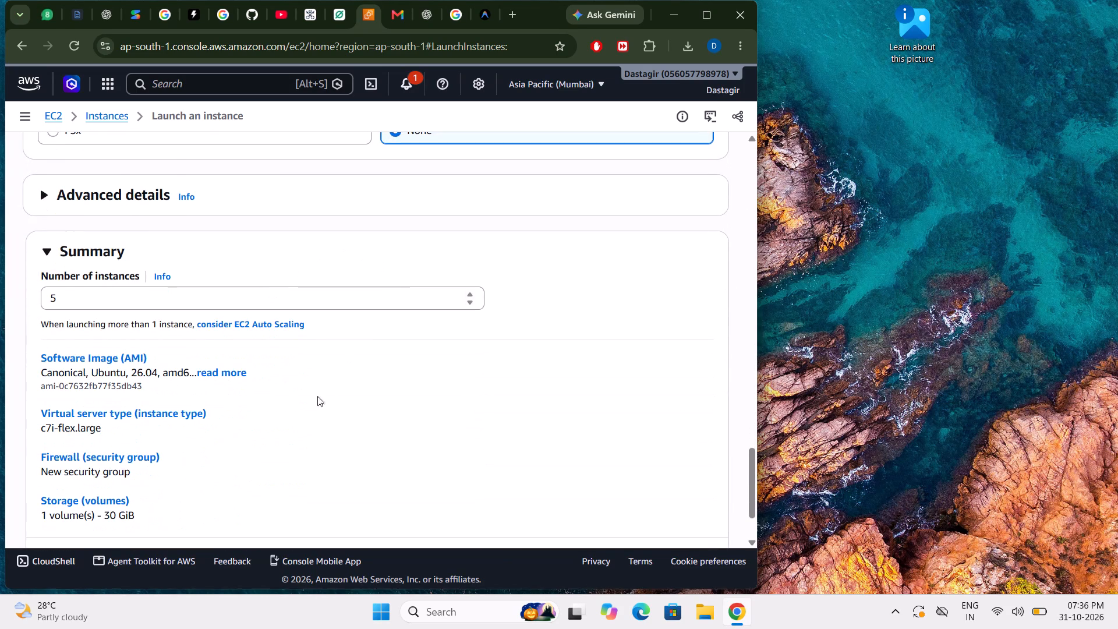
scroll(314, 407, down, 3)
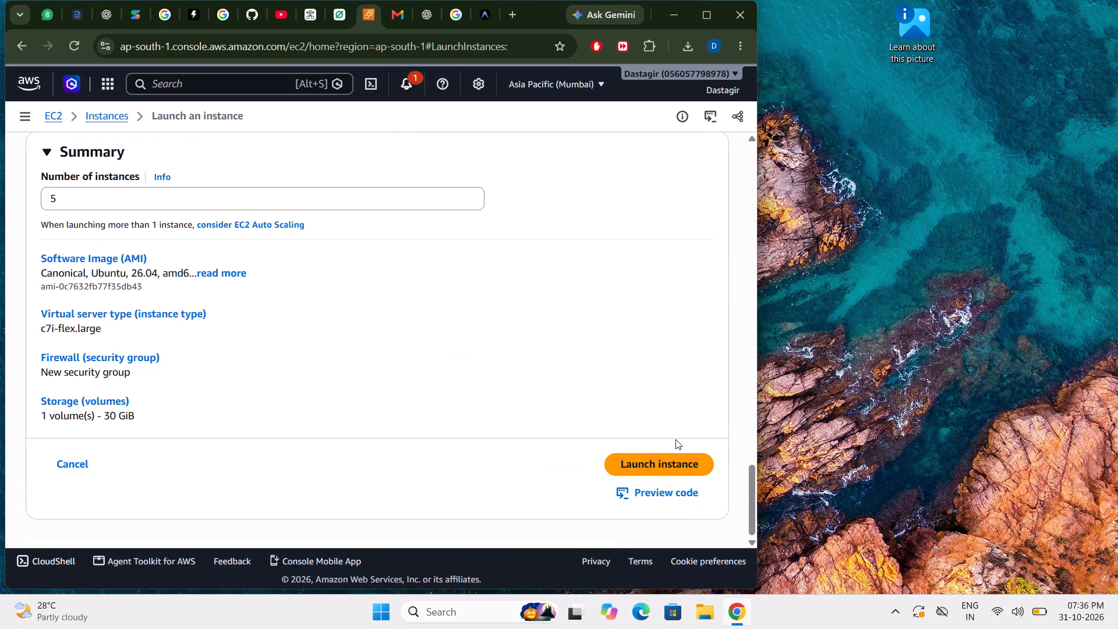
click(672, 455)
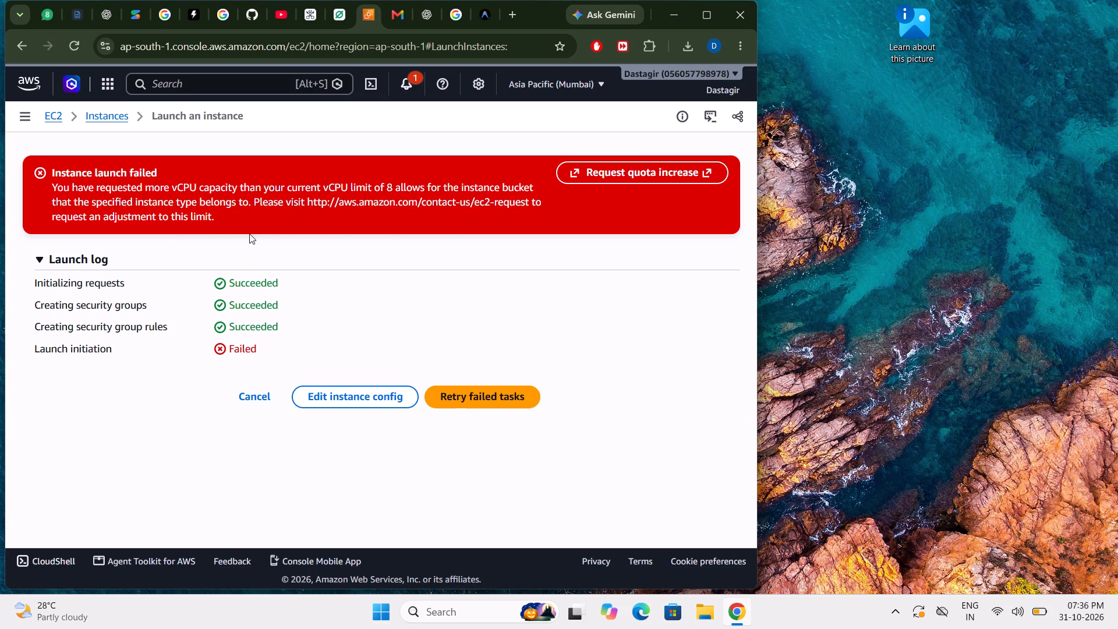
Reopen the instance configuration for editing and examine the summary, storage, instance type choices and vCPU limit notice.
click(360, 405)
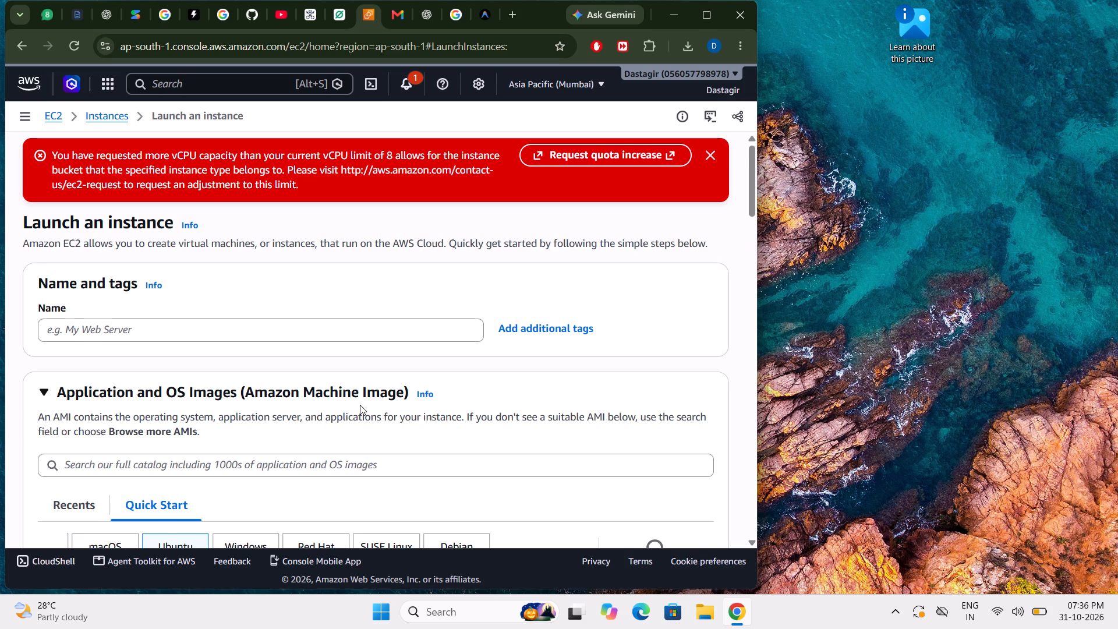
scroll(360, 405, down, 9)
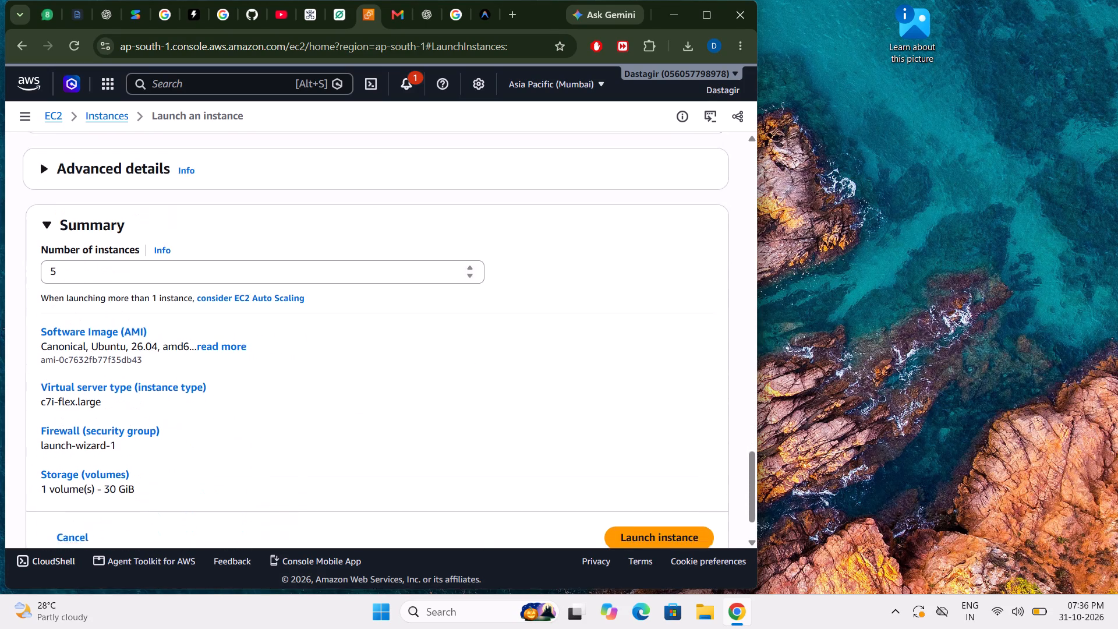
scroll(360, 405, up, 2)
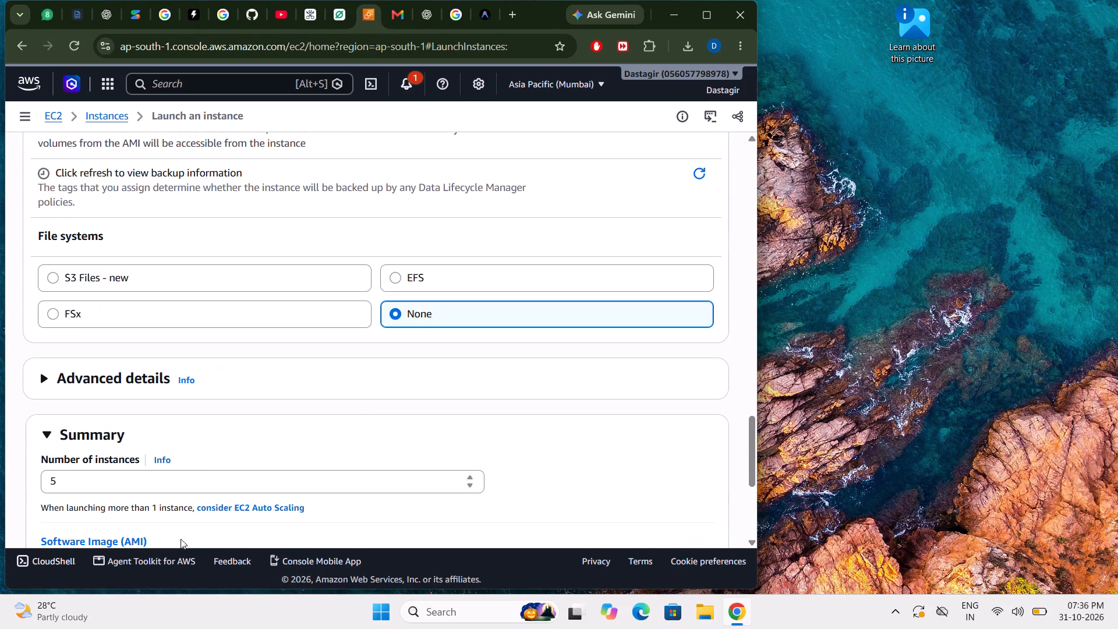
scroll(256, 305, up, 3)
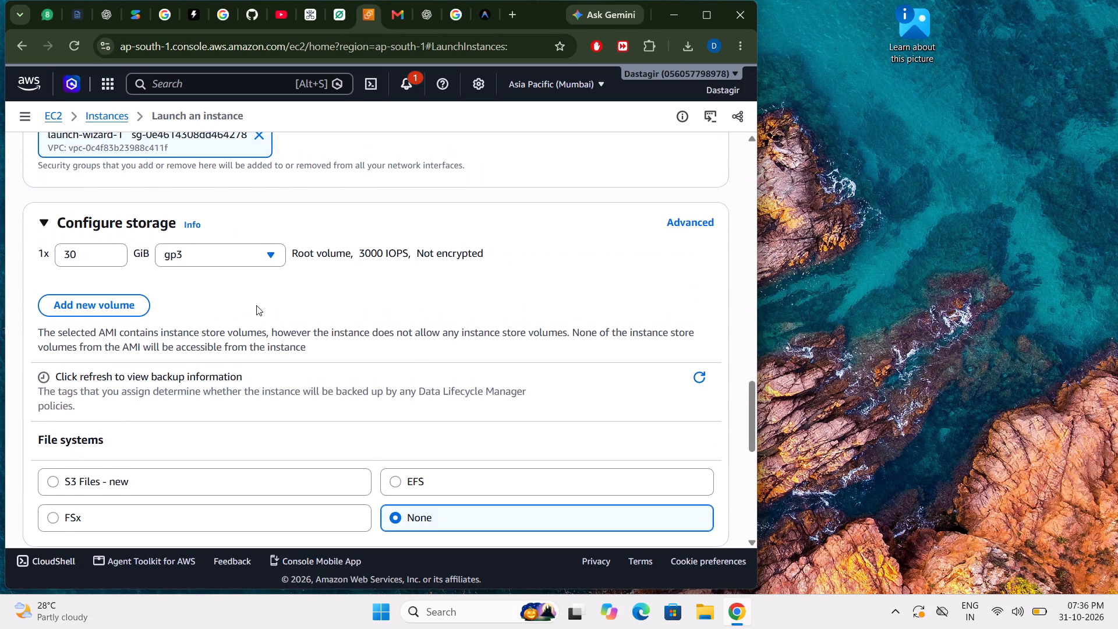
scroll(256, 305, up, 8)
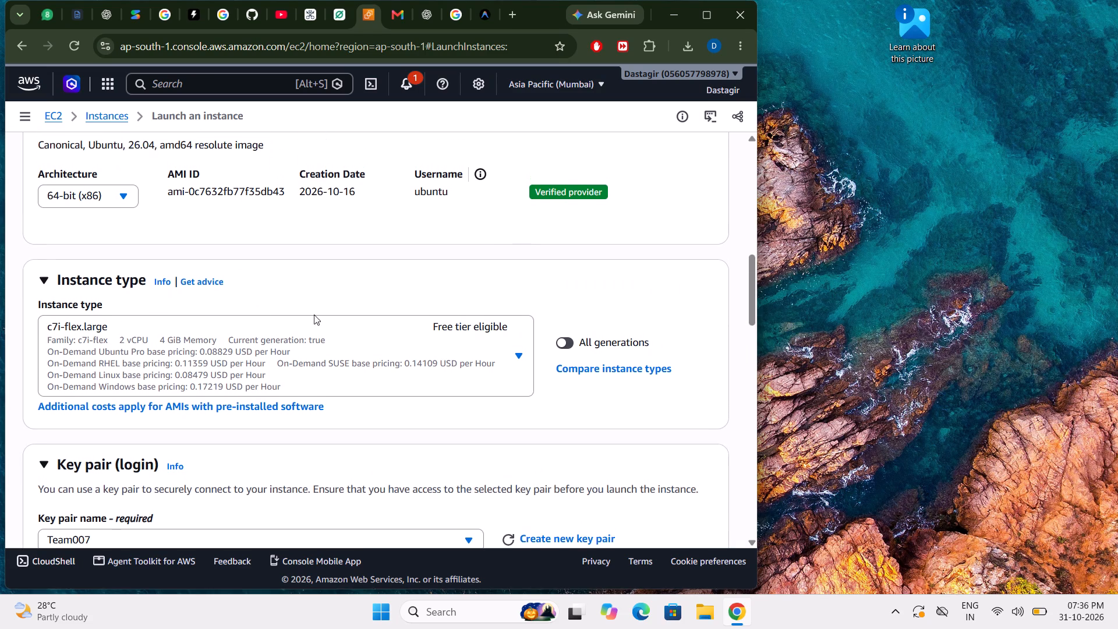
click(377, 325)
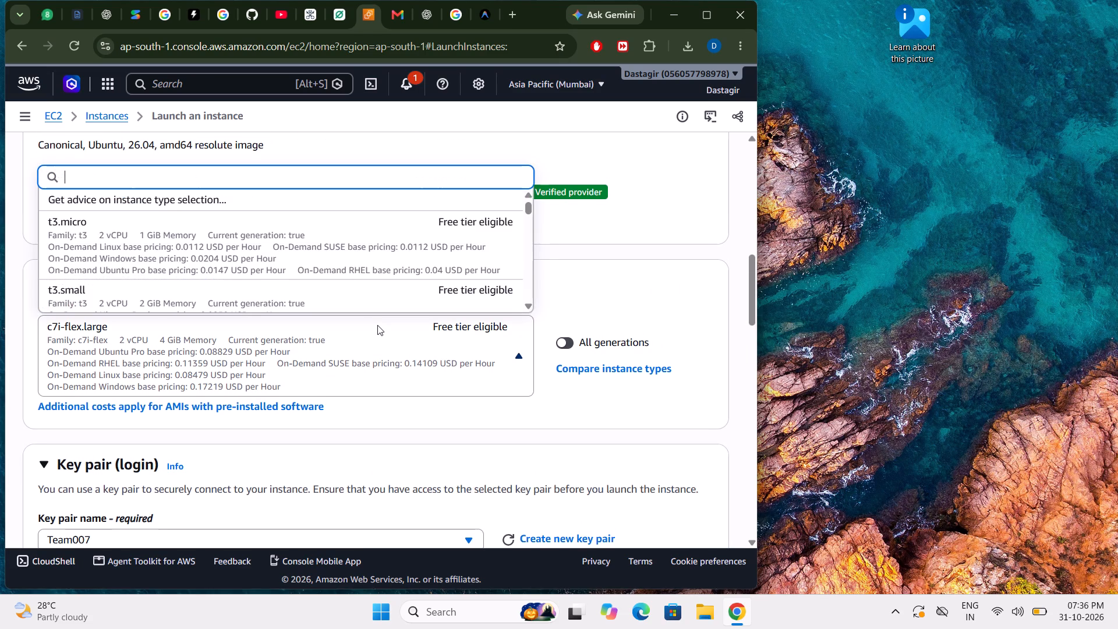
click(272, 342)
scroll(272, 342, up, 1)
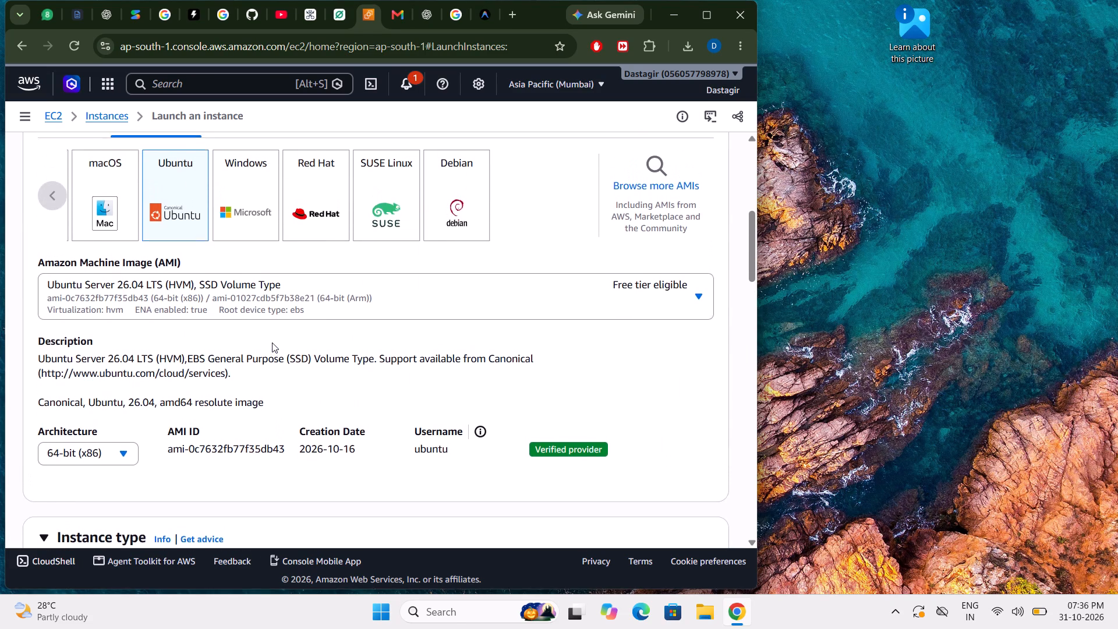
scroll(272, 342, up, 2)
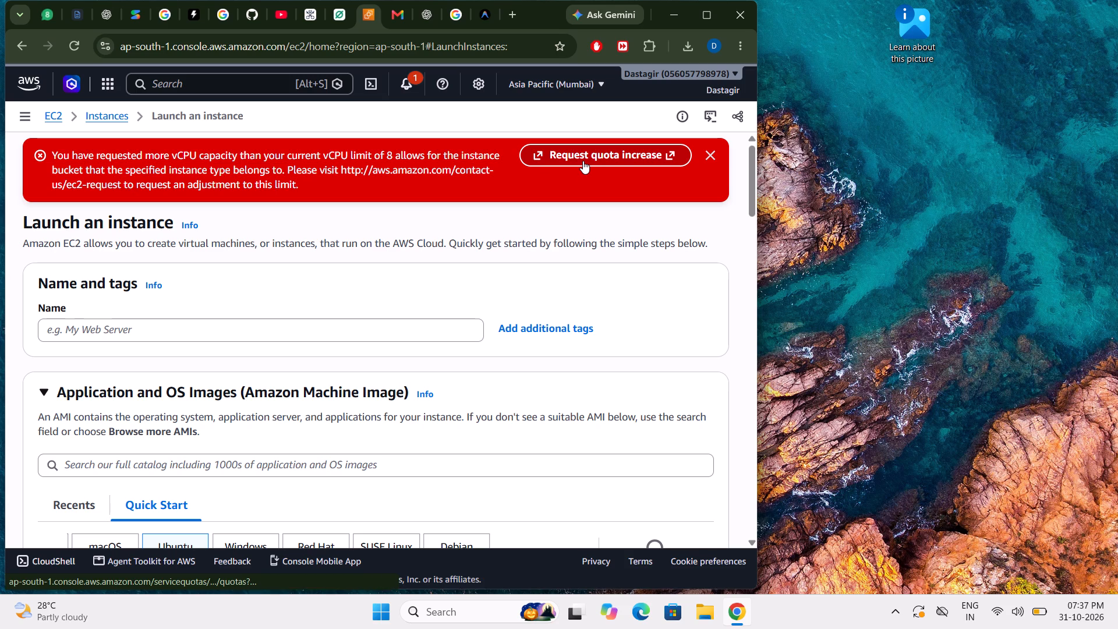
Set the number of instances to launch to 4.
scroll(345, 266, down, 4)
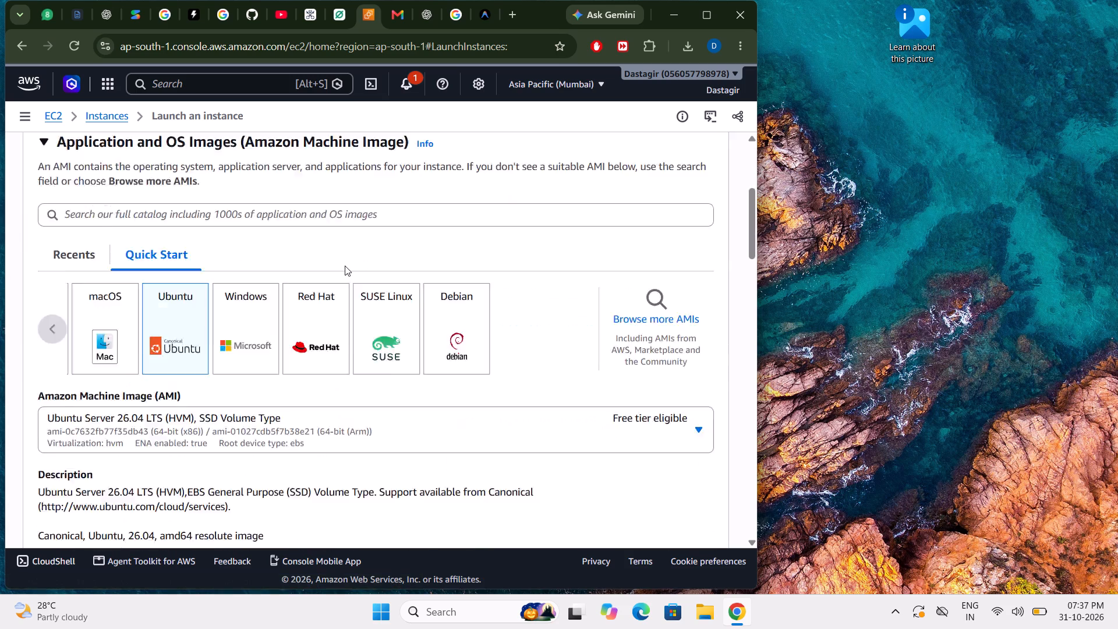
scroll(345, 266, down, 5)
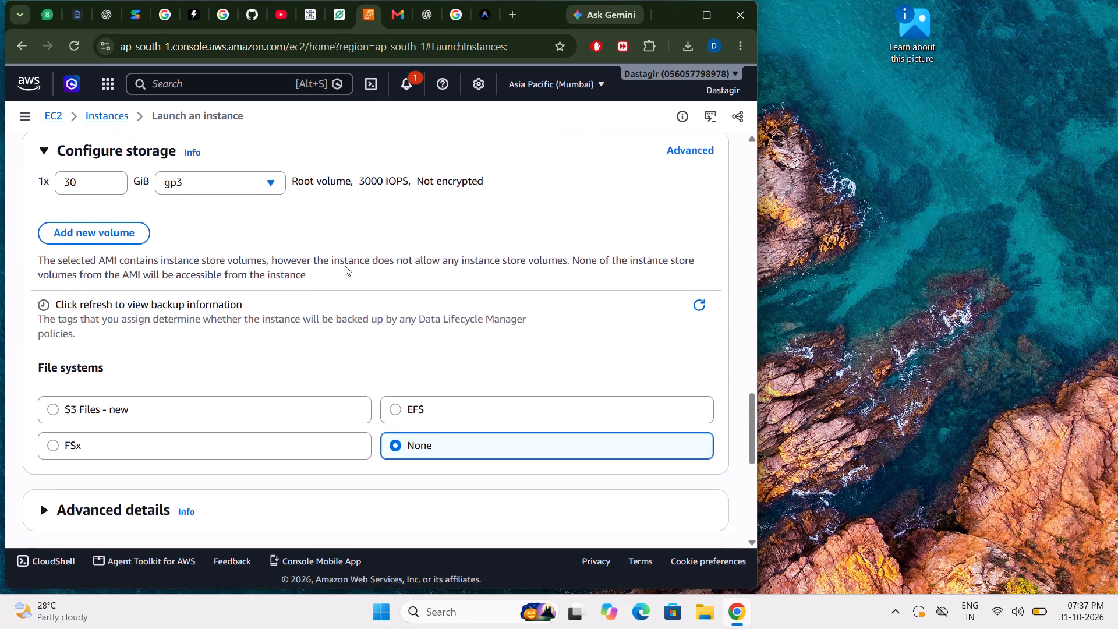
scroll(345, 266, down, 2)
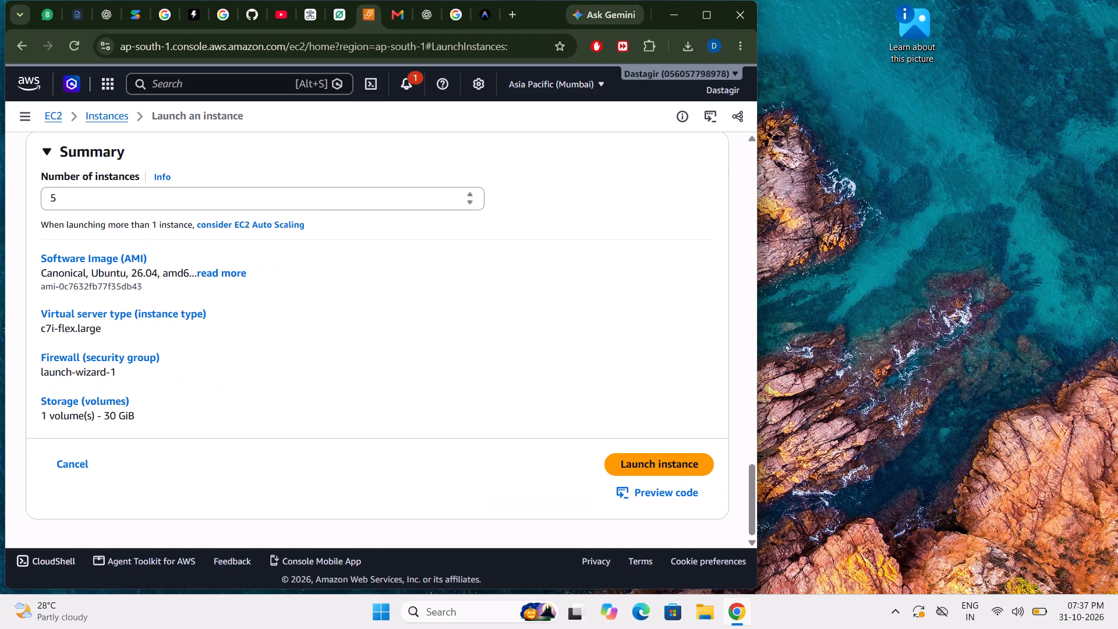
triple_click(311, 203)
key(4)
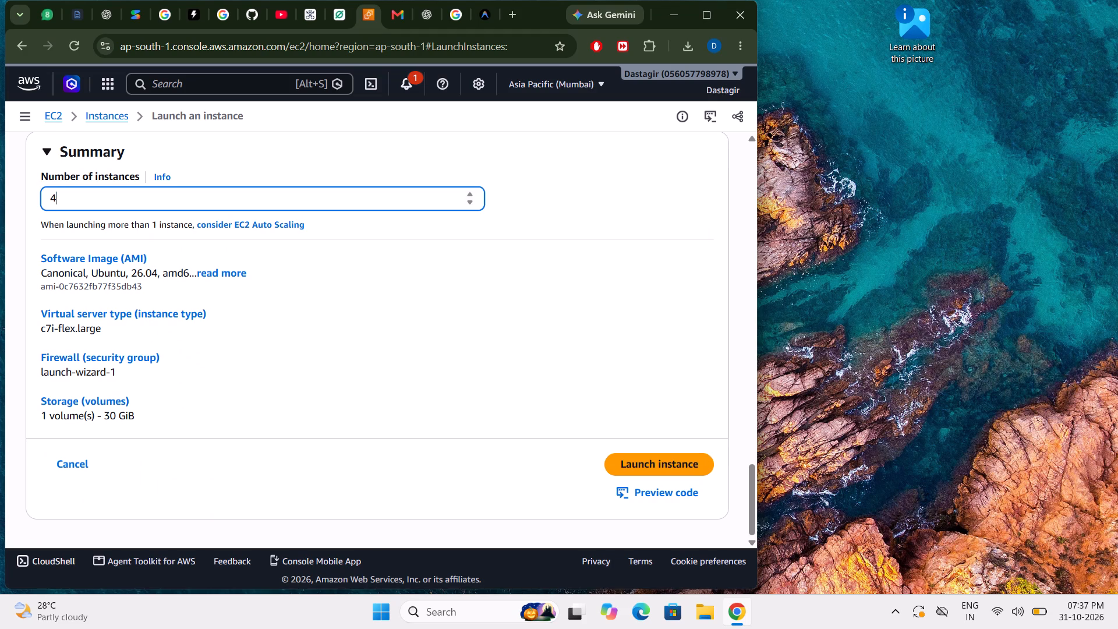
click(585, 256)
scroll(585, 256, up, 1)
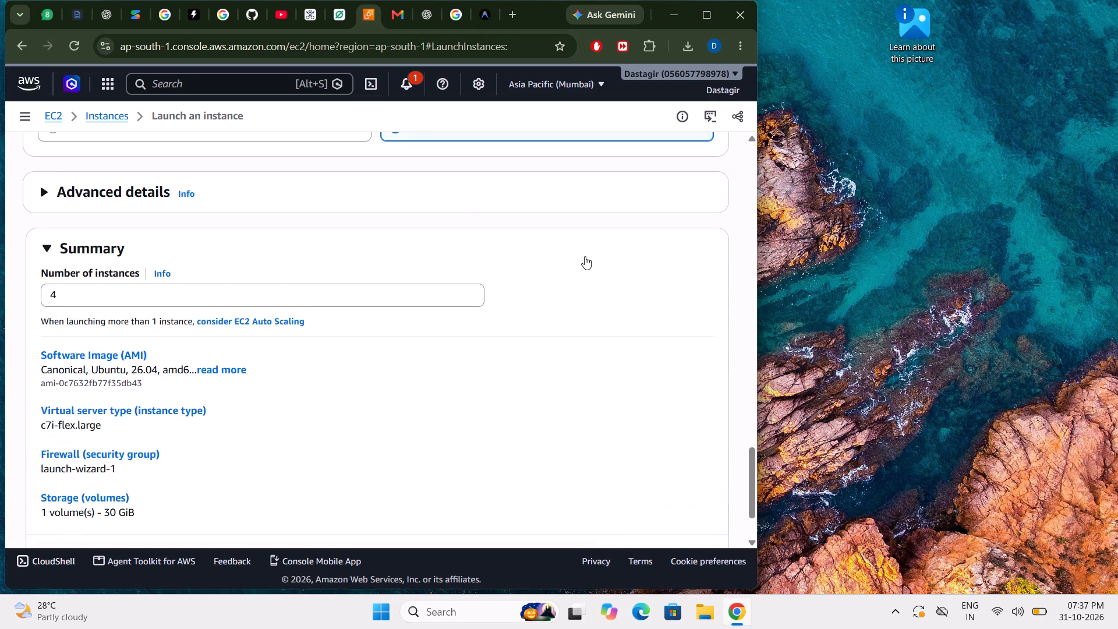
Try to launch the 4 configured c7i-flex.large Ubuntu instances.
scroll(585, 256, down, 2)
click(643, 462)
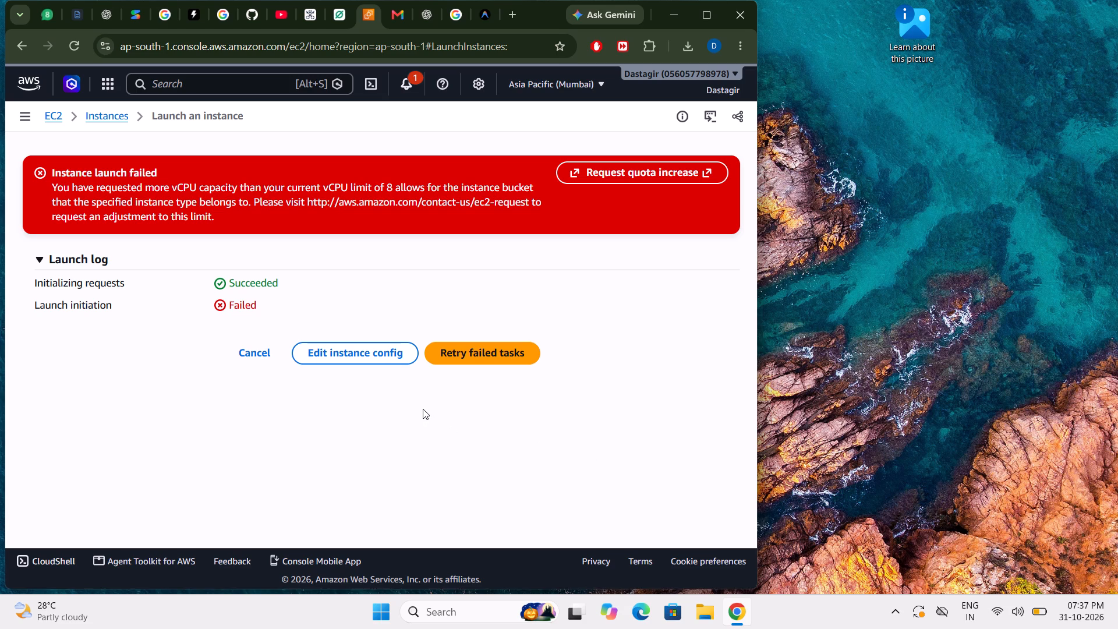
Reopen the instance configuration for editing and review the AMI, instance type, key pair, network, storage and summary settings.
click(353, 352)
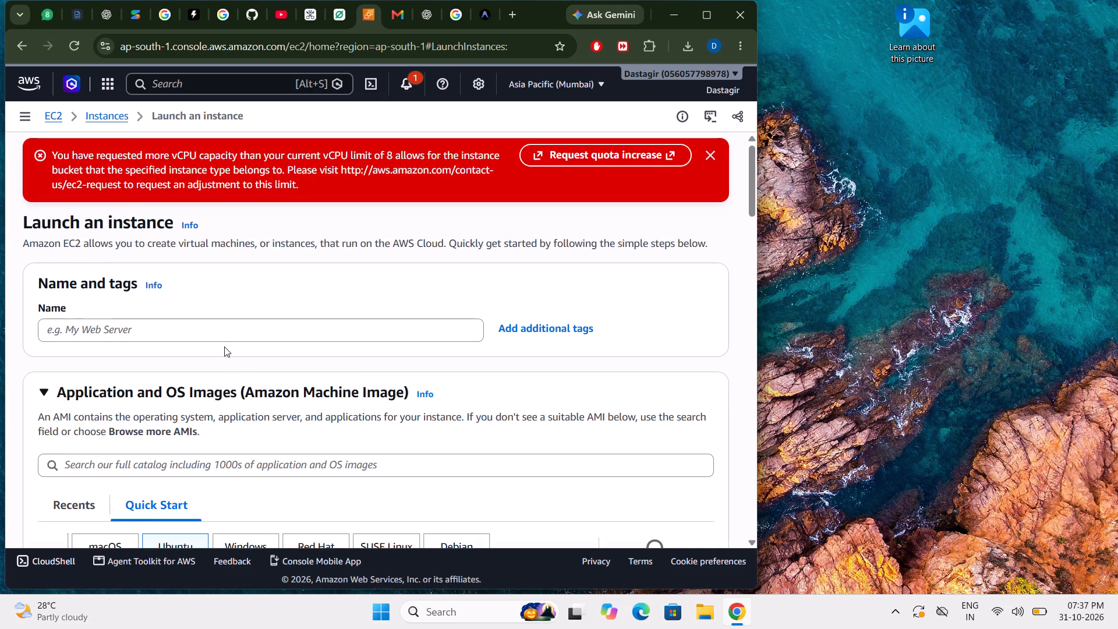
scroll(231, 331, down, 1)
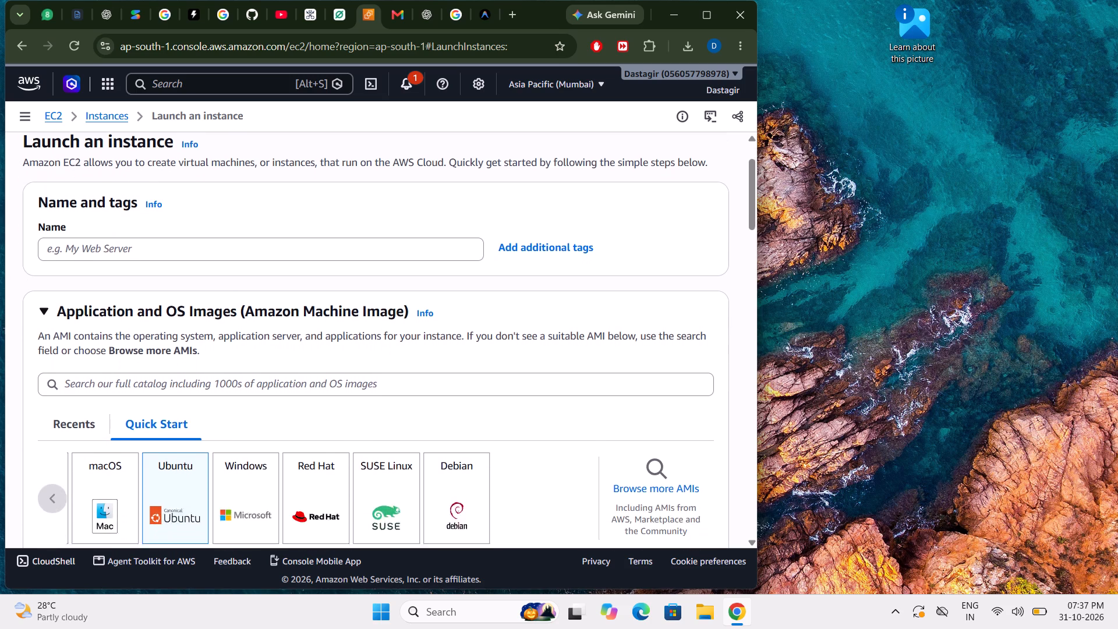
scroll(231, 331, down, 2)
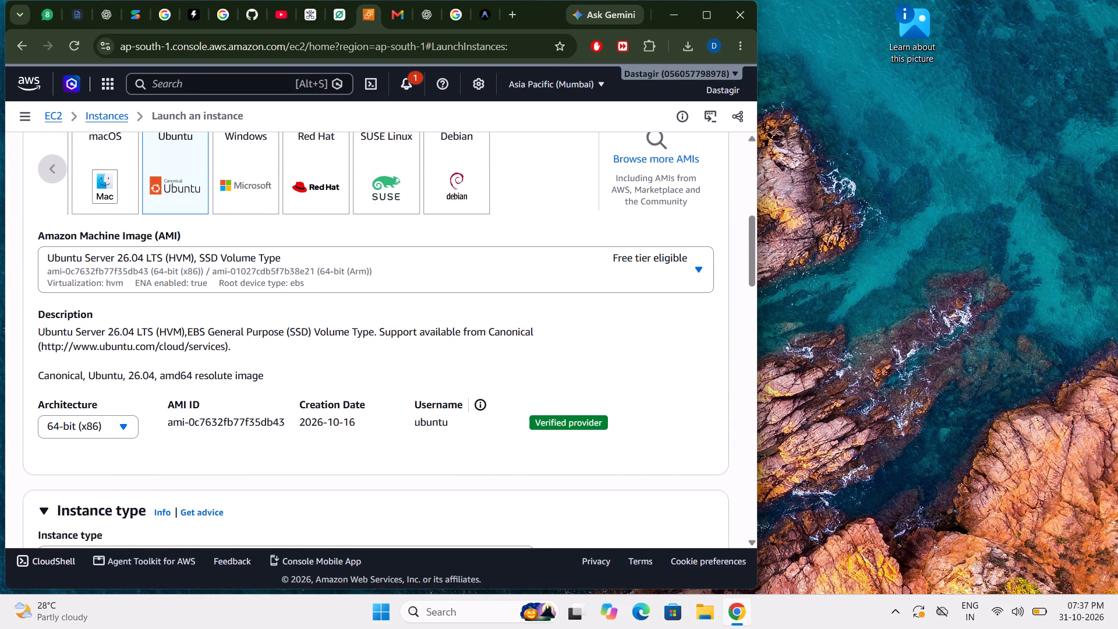
scroll(231, 331, down, 2)
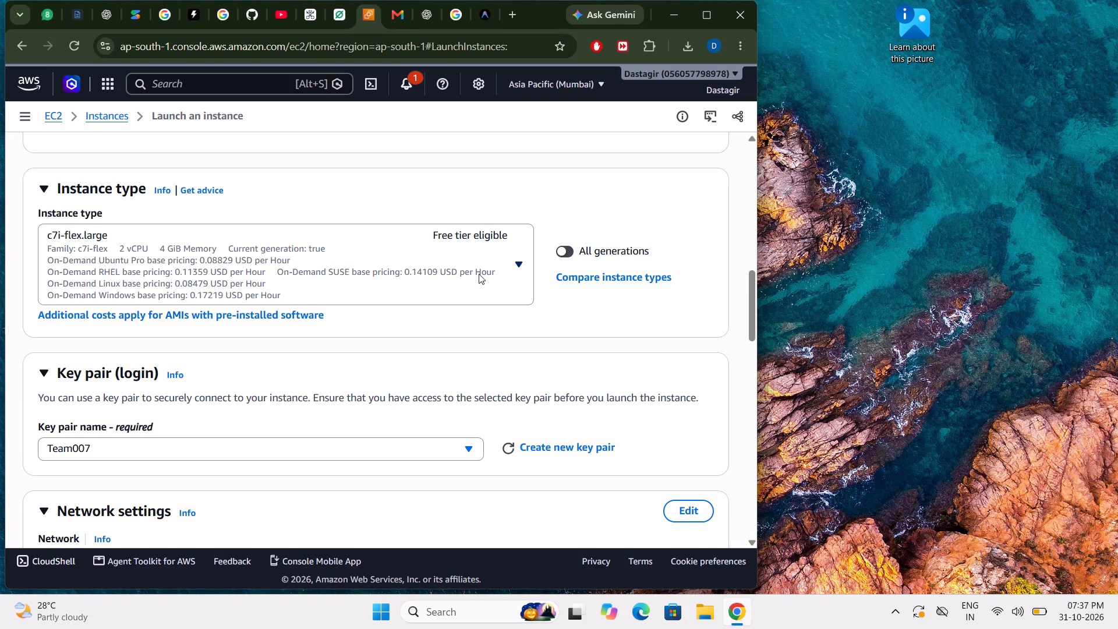
scroll(479, 274, down, 2)
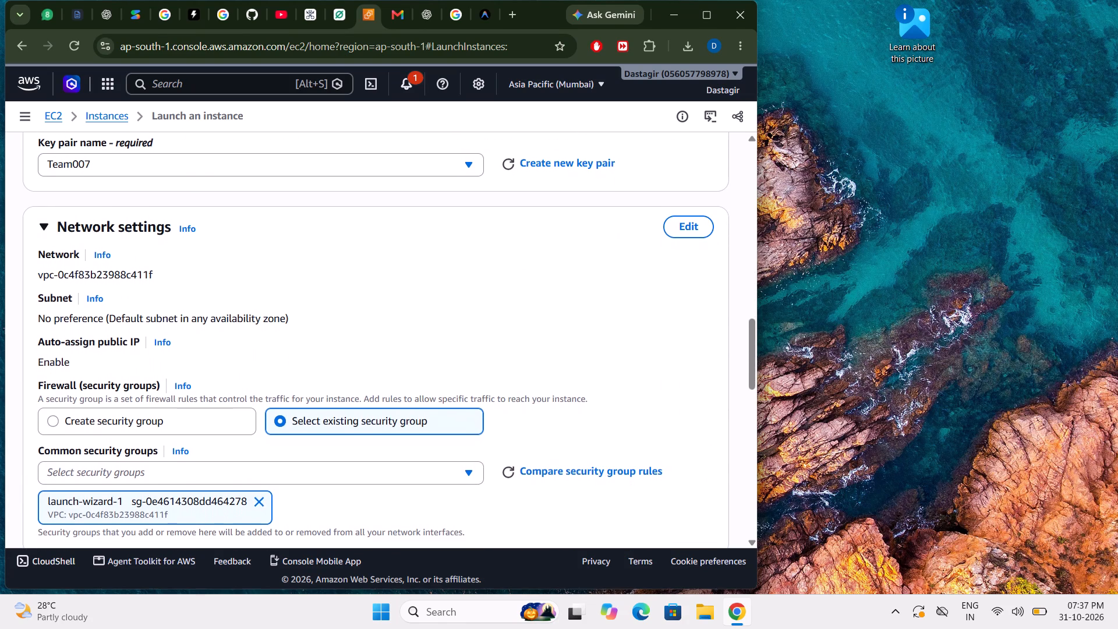
scroll(479, 274, down, 1)
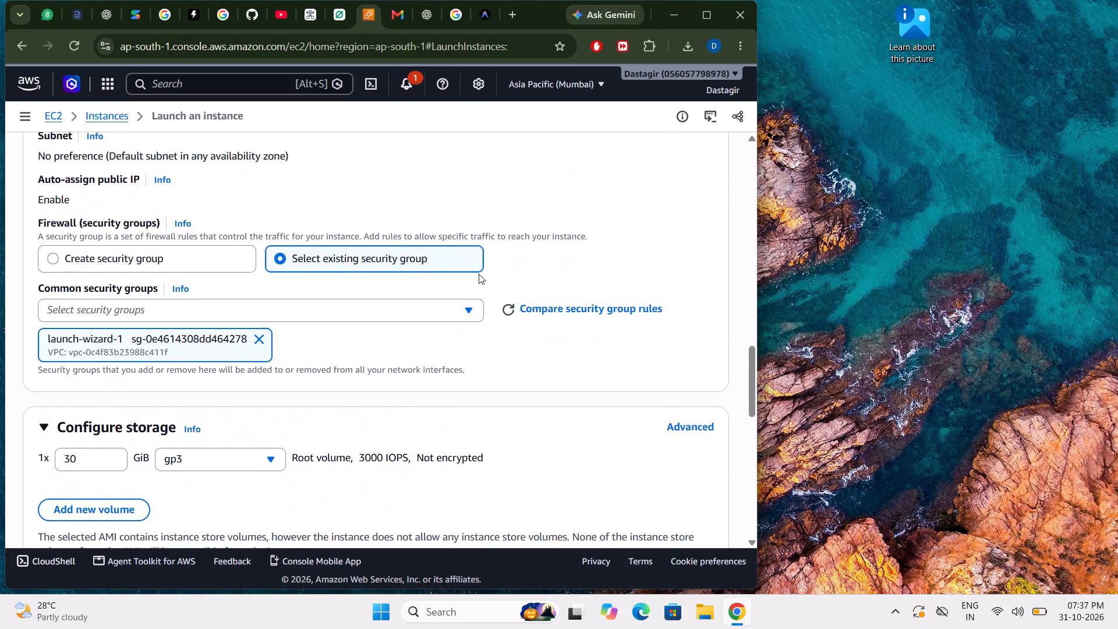
scroll(479, 274, down, 1)
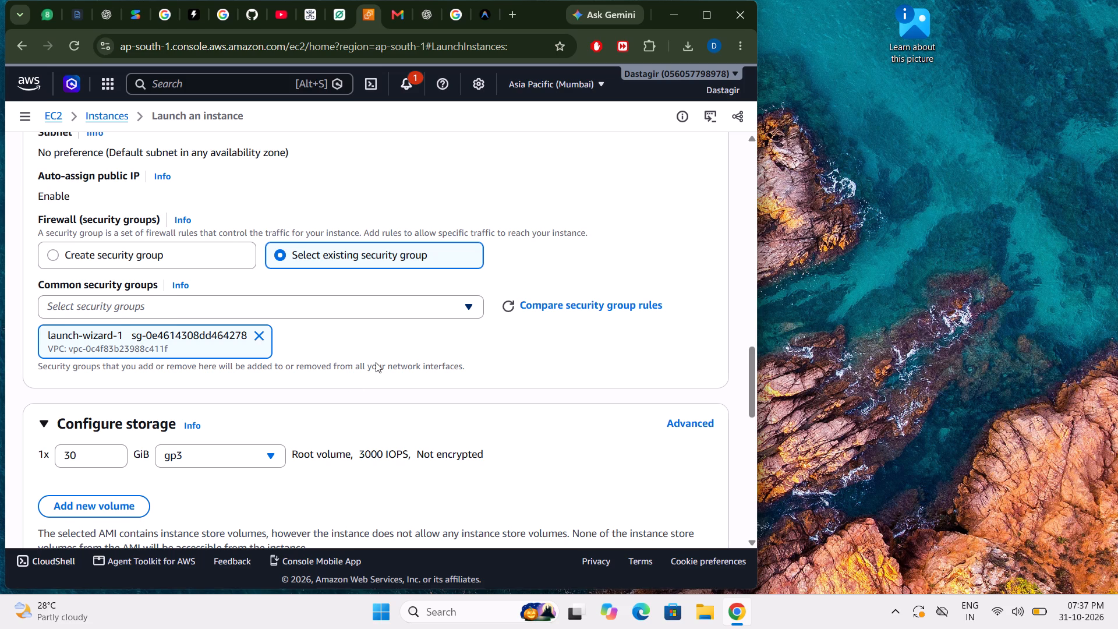
scroll(376, 362, down, 1)
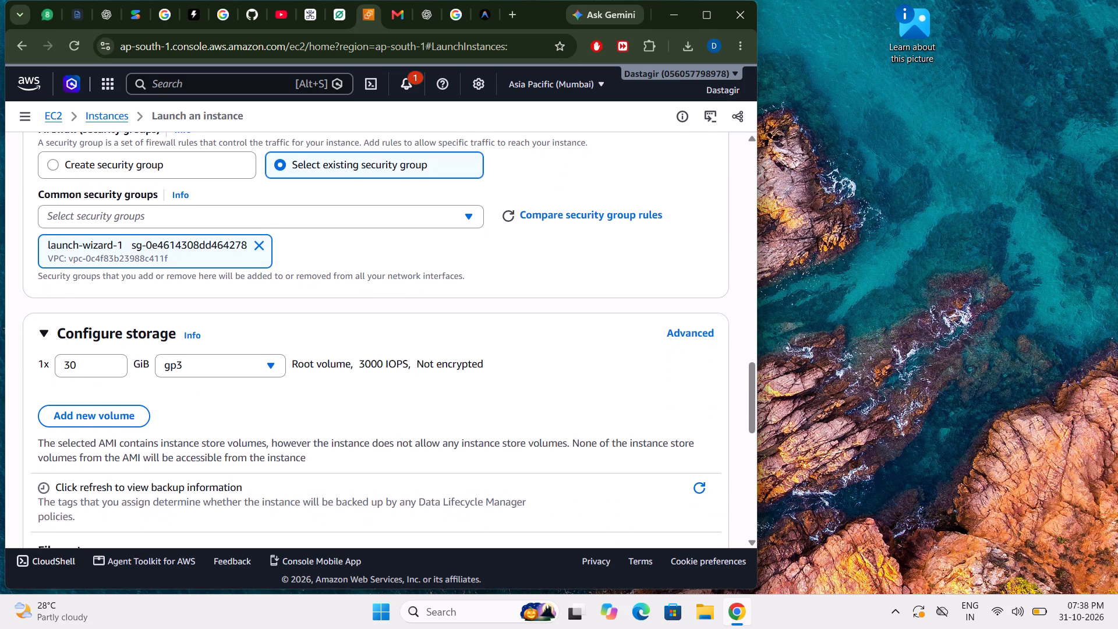
scroll(376, 362, down, 1)
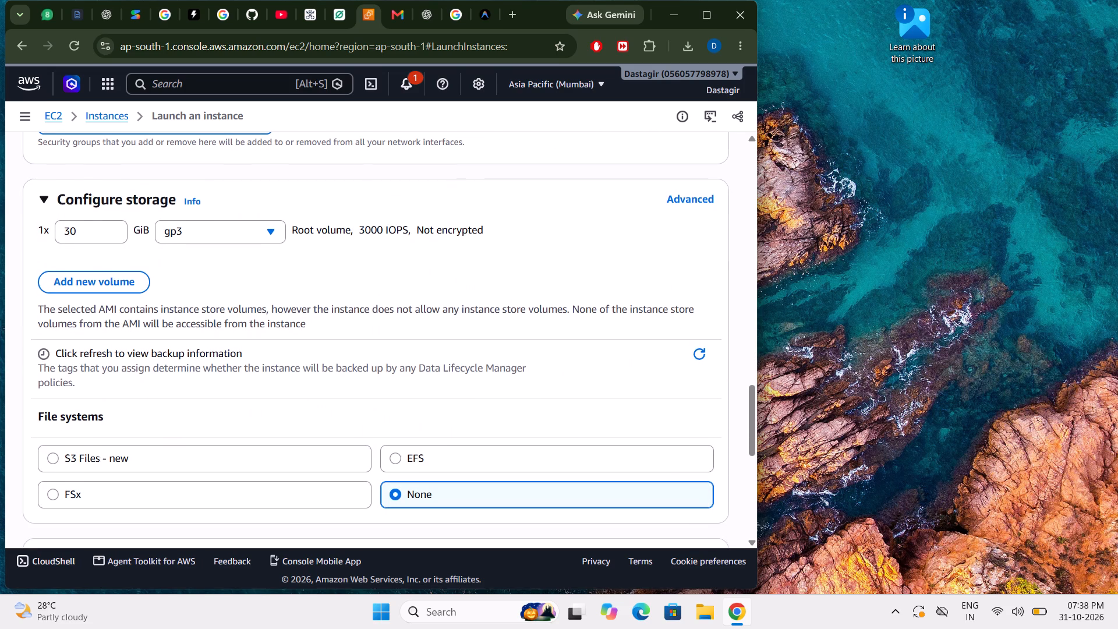
scroll(302, 358, down, 2)
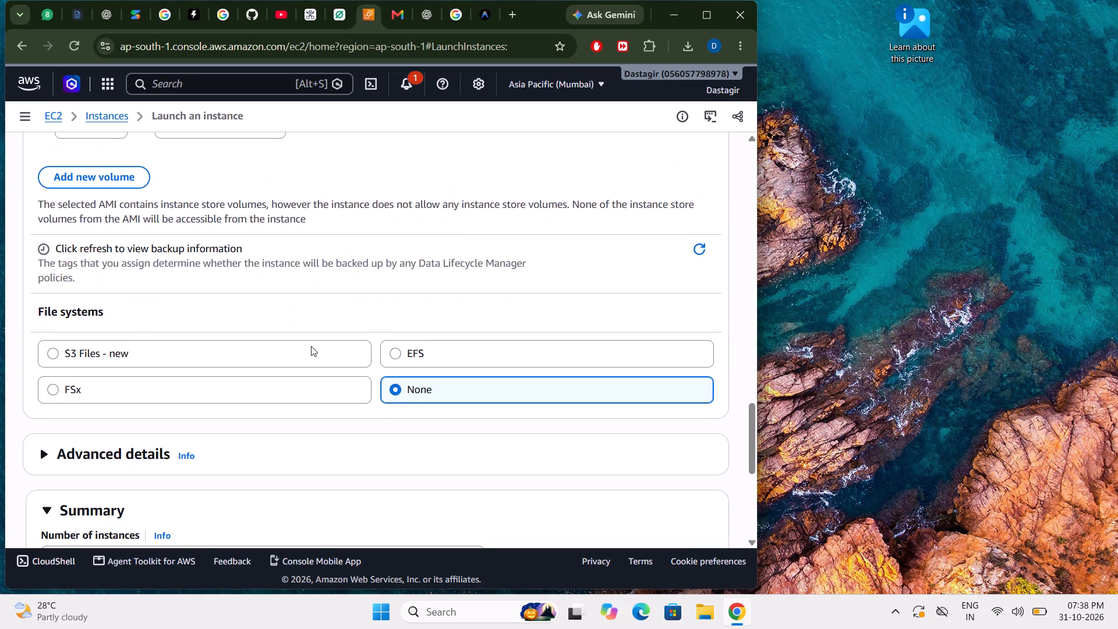
scroll(311, 346, down, 1)
Expand the advanced details of the launch configuration and examine the shutdown, protection, metadata and user data options.
click(222, 305)
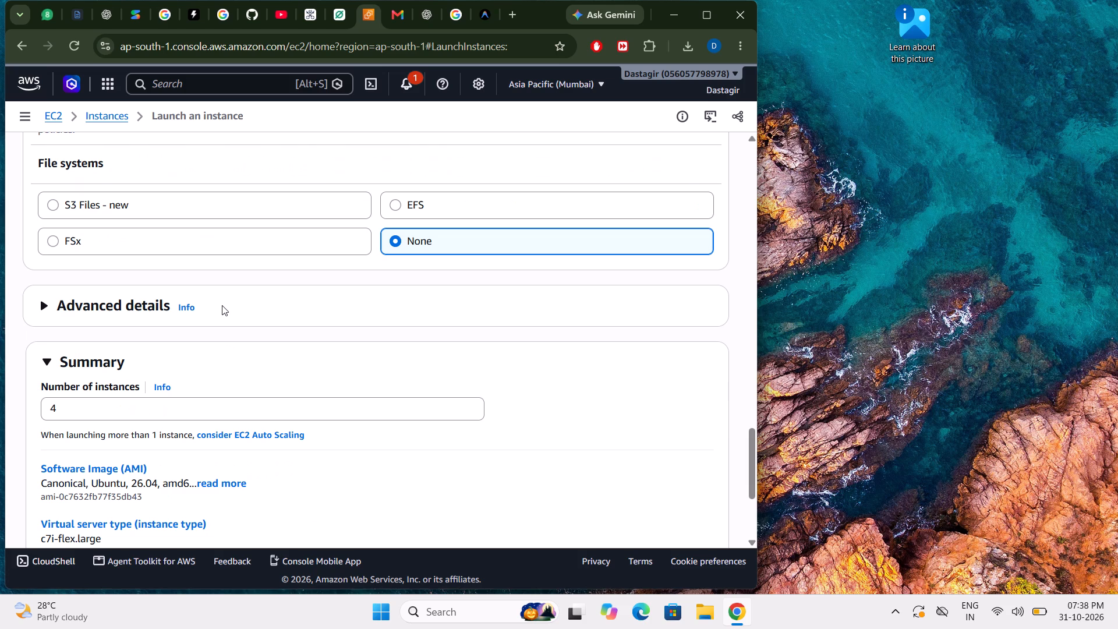
click(40, 306)
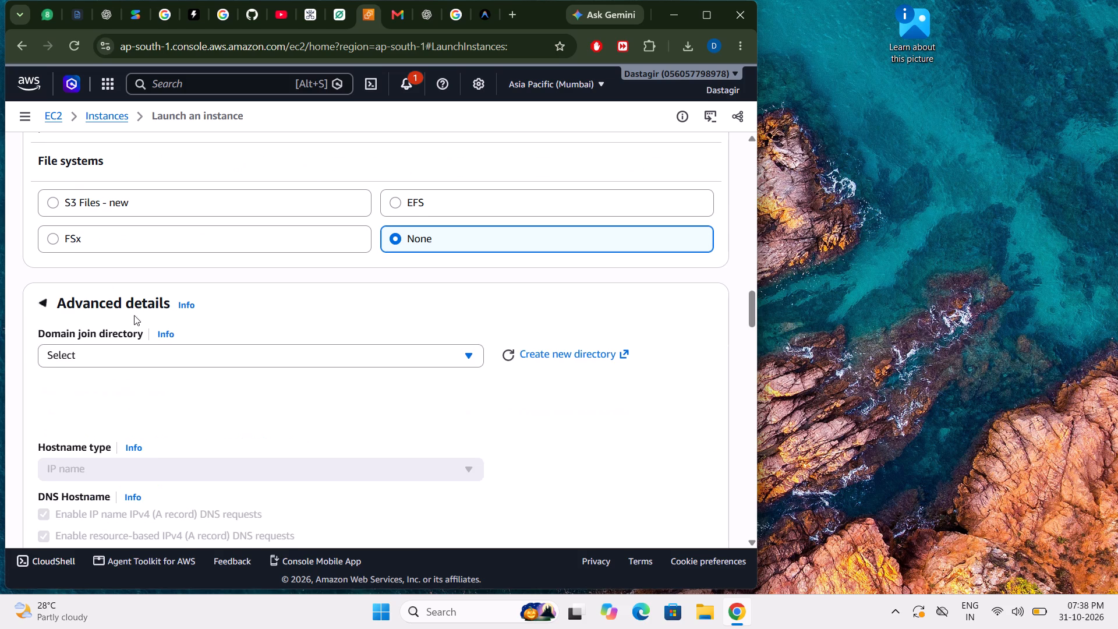
scroll(134, 327, down, 4)
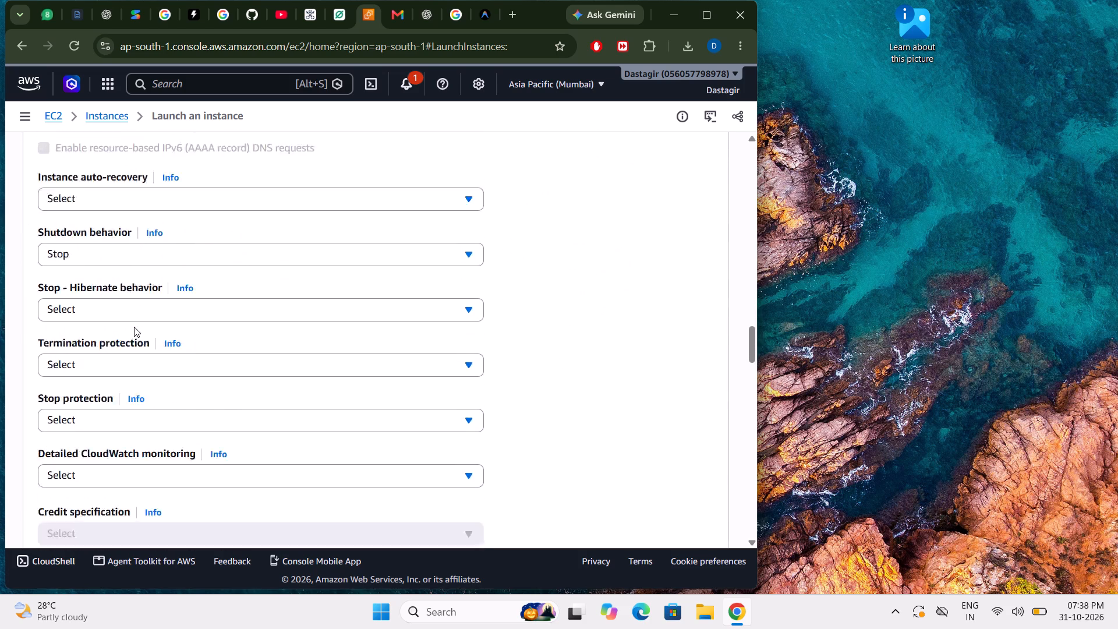
scroll(134, 327, down, 8)
scroll(134, 327, up, 1)
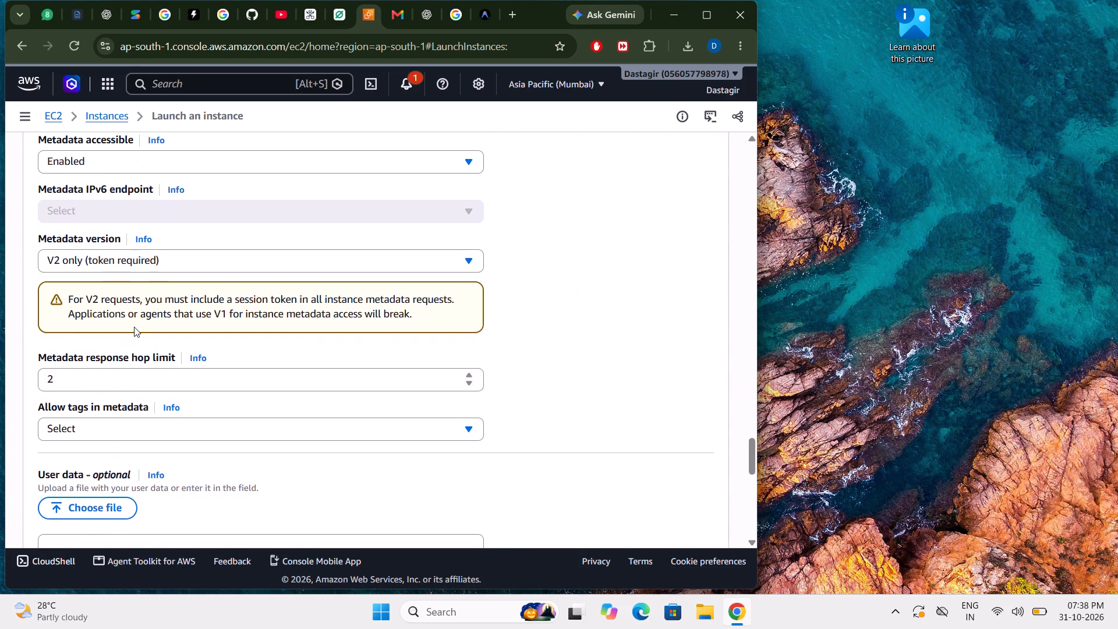
scroll(134, 327, up, 2)
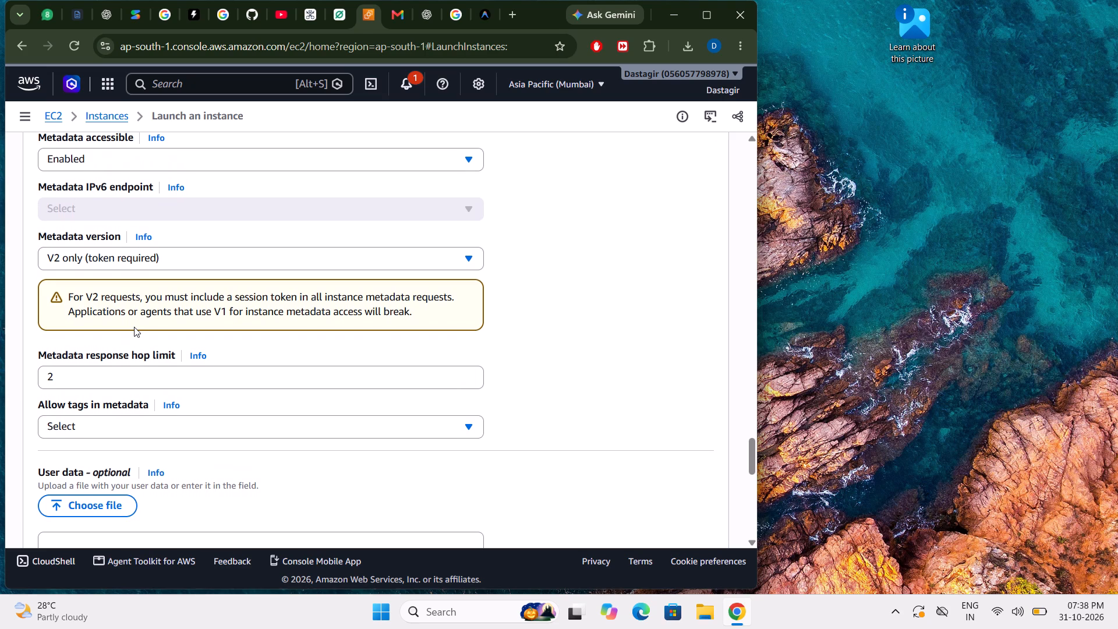
scroll(134, 327, down, 1)
scroll(134, 327, up, 7)
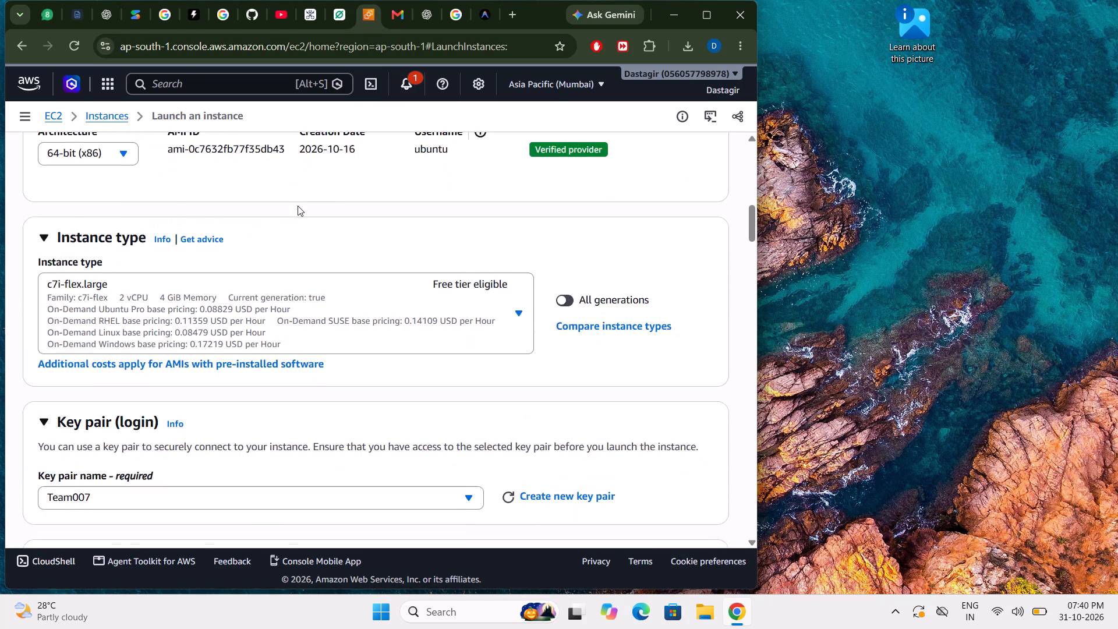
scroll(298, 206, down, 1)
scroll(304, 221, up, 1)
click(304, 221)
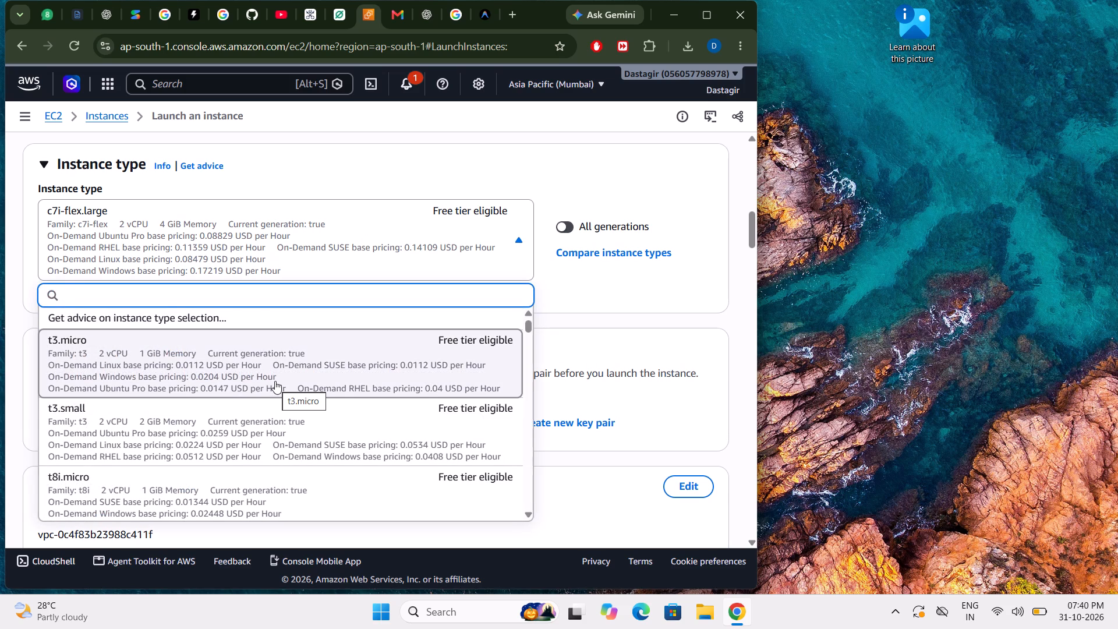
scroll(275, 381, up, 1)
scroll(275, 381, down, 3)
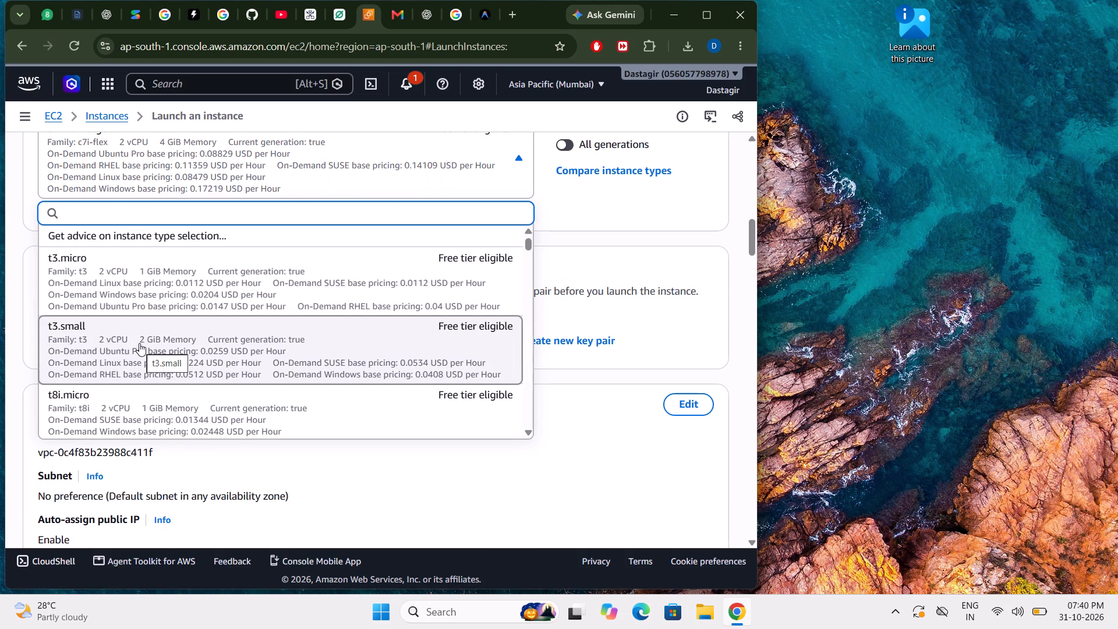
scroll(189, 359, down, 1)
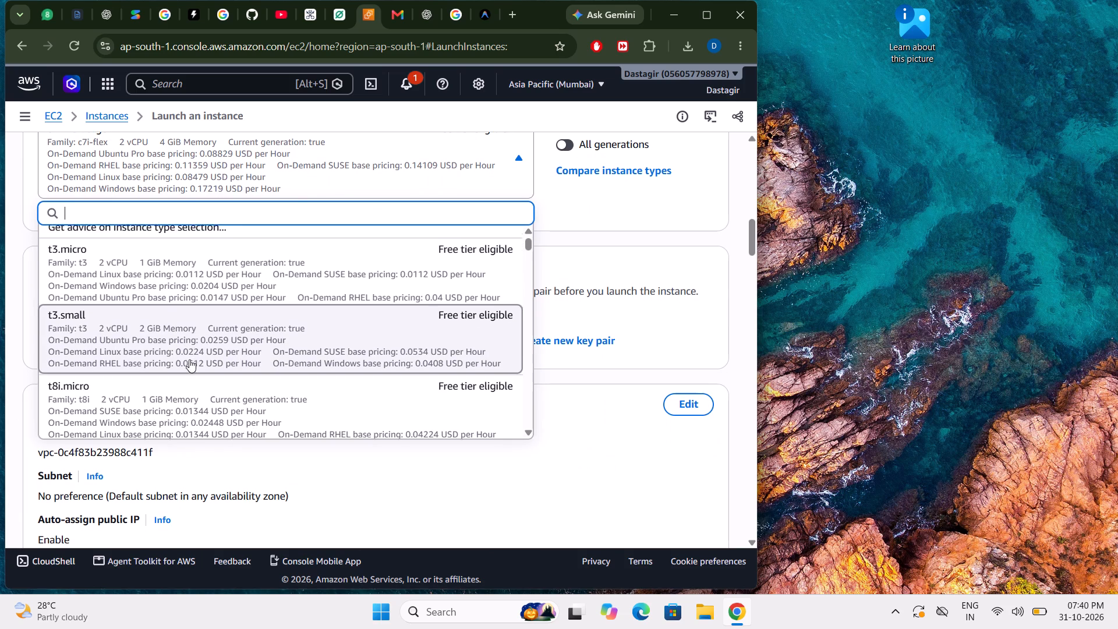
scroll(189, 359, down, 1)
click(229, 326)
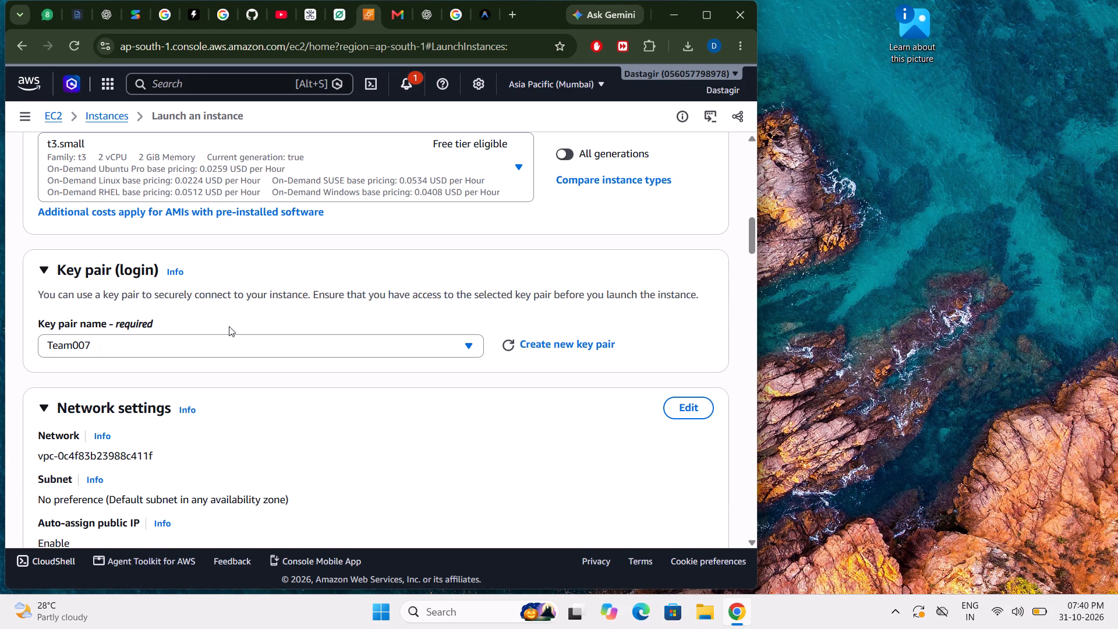
Set the instance type back to c7i-flex.large.
click(310, 154)
scroll(220, 353, down, 3)
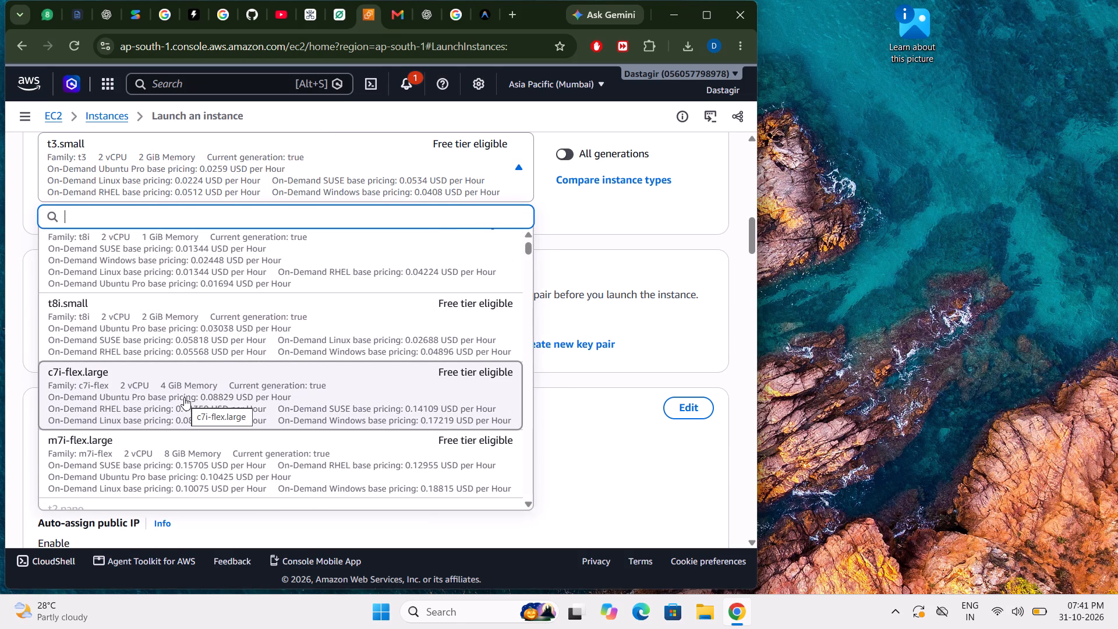
scroll(184, 397, down, 3)
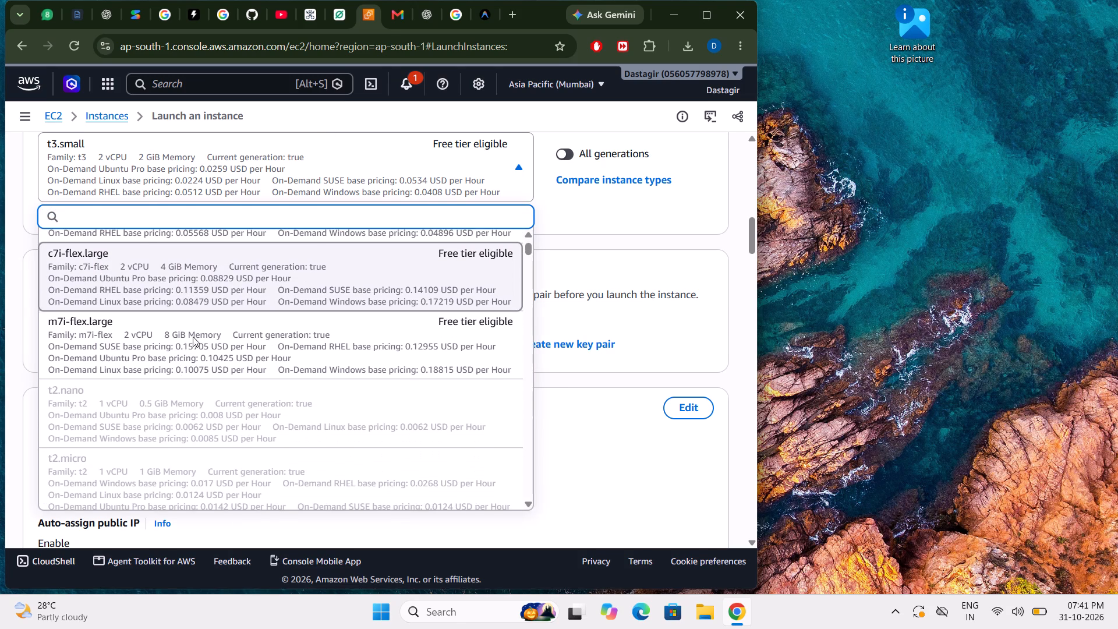
click(211, 274)
Set the number of instances to 3 in the launch summary and launch them.
scroll(211, 274, down, 2)
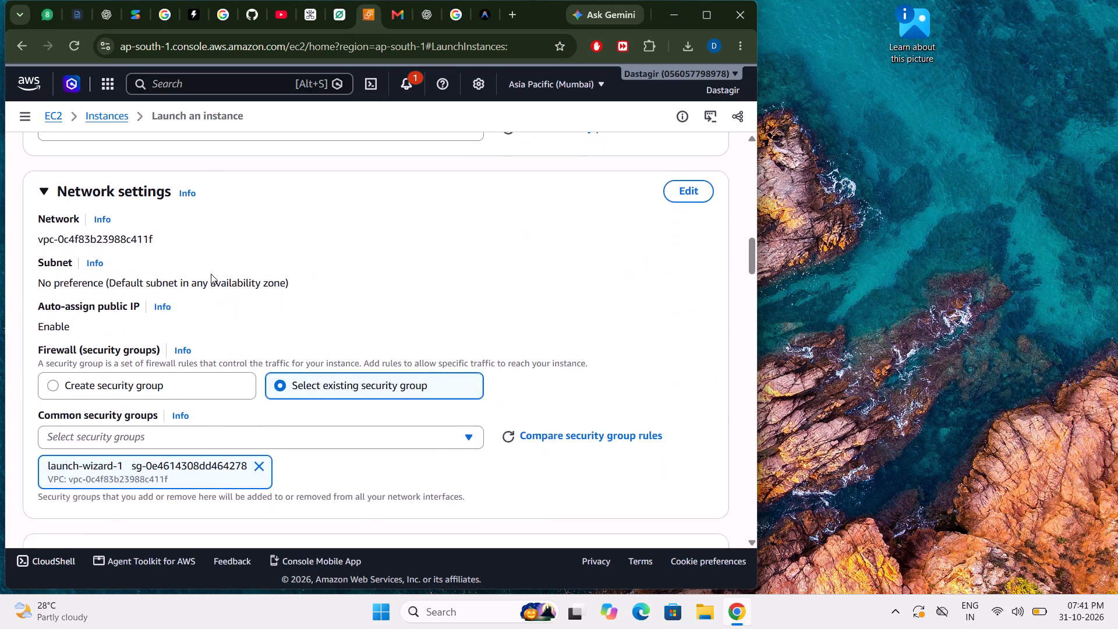
scroll(211, 274, down, 5)
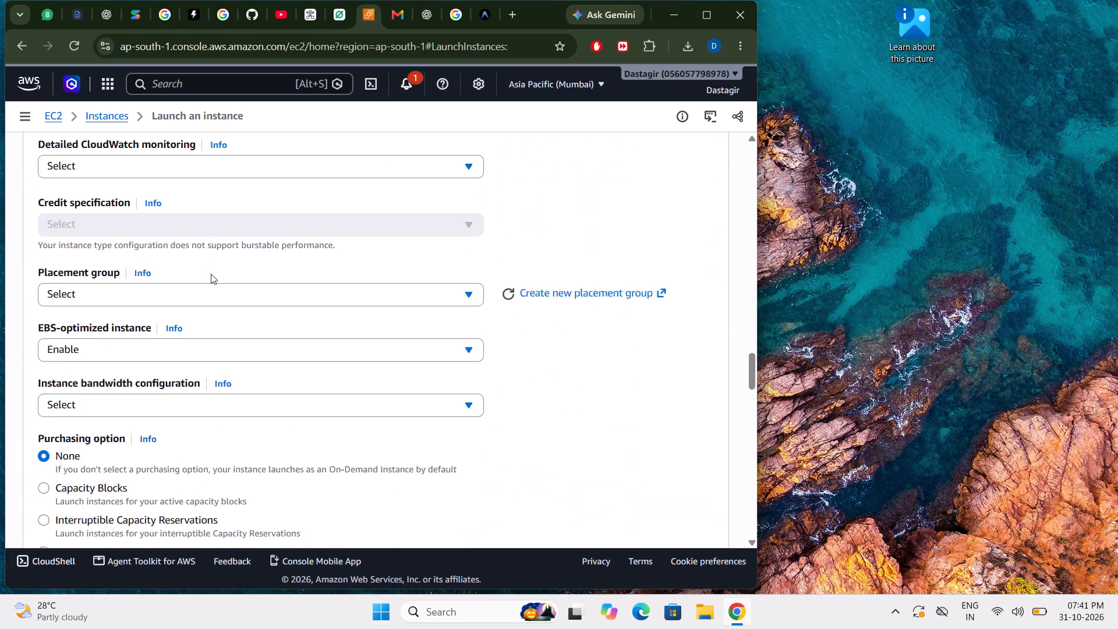
scroll(211, 274, down, 5)
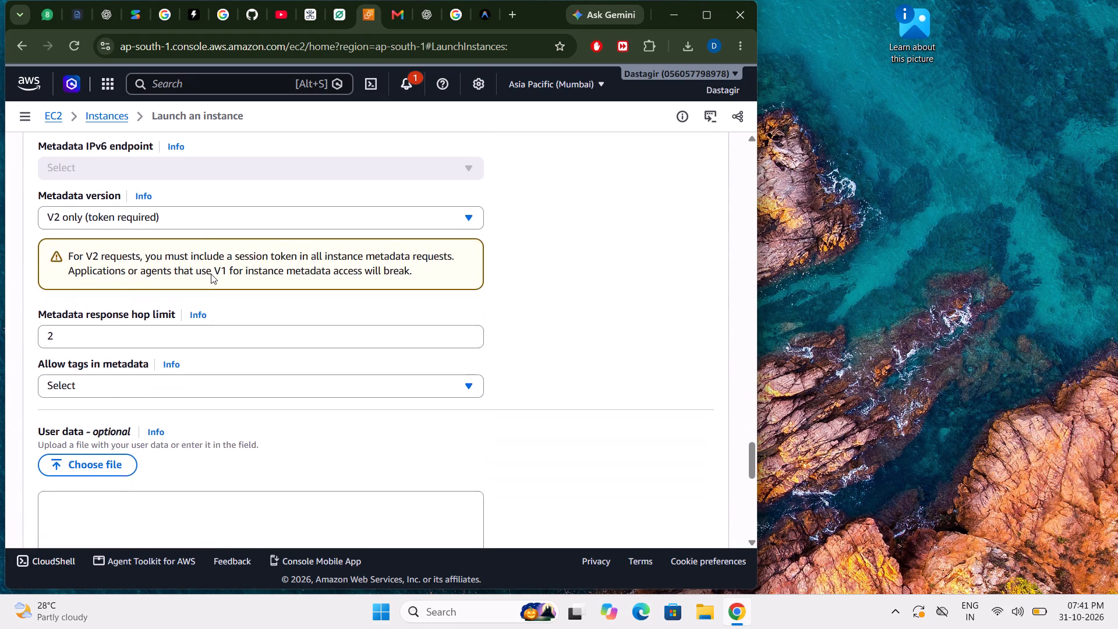
scroll(211, 274, down, 4)
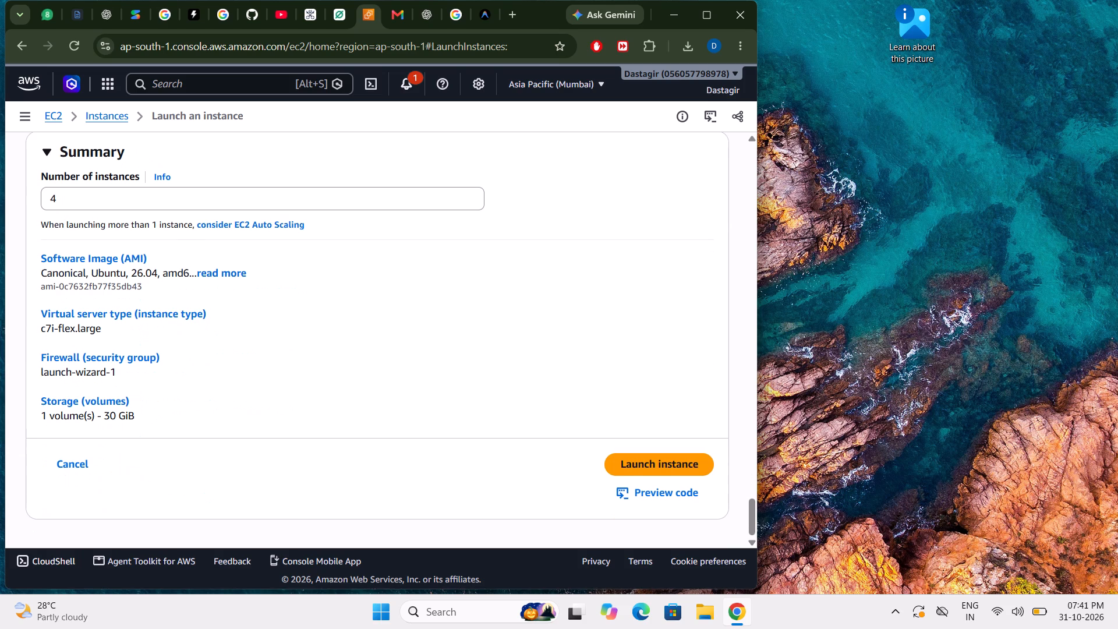
double_click(141, 197)
key(equal)
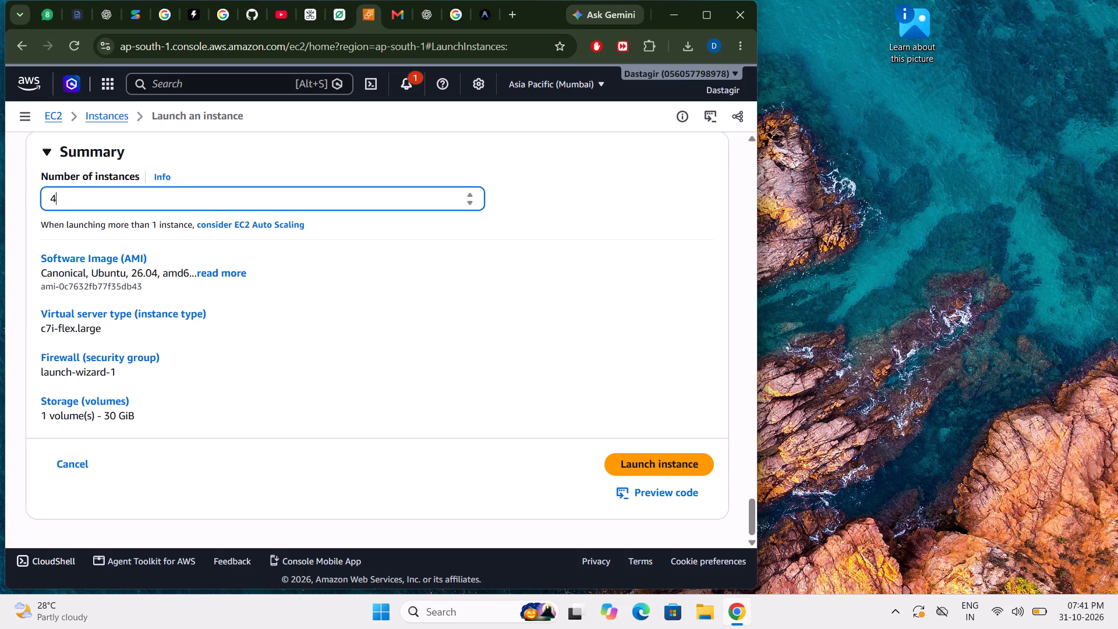
key(BackSpace)
key(BackSpace)
key(3)
click(648, 460)
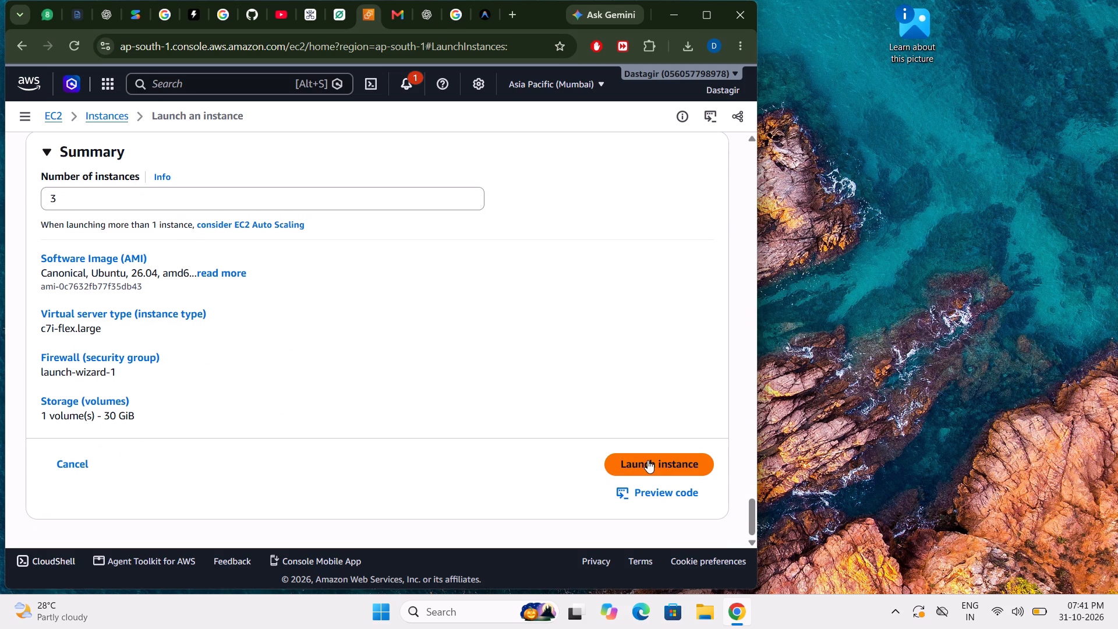
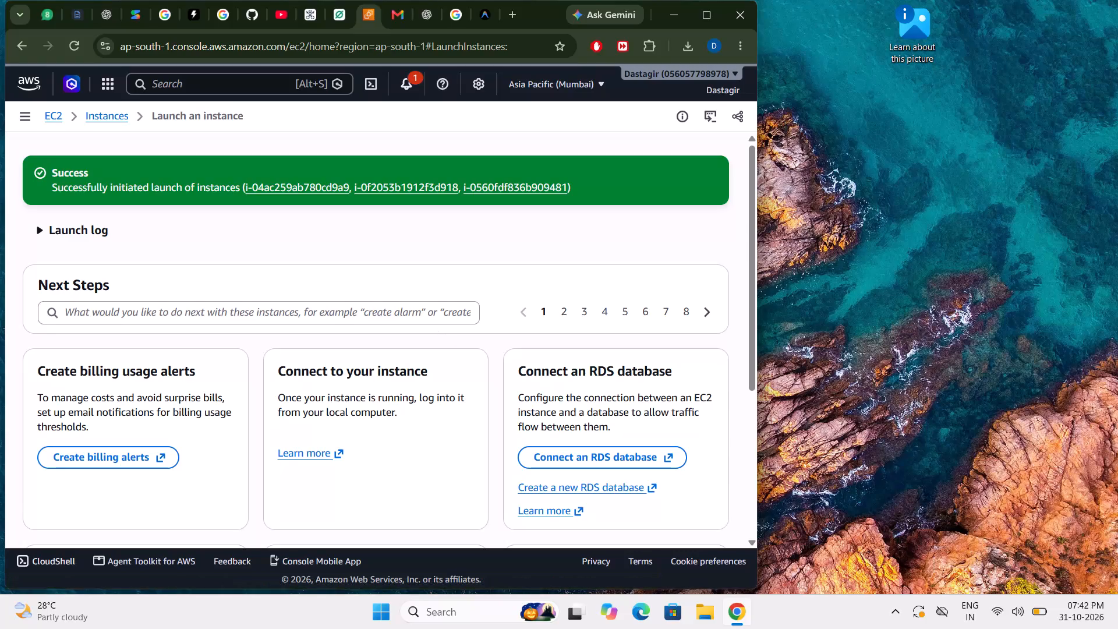
Open the list of running EC2 instances and collapse the folk-vps details pane to free space for the table.
click(118, 115)
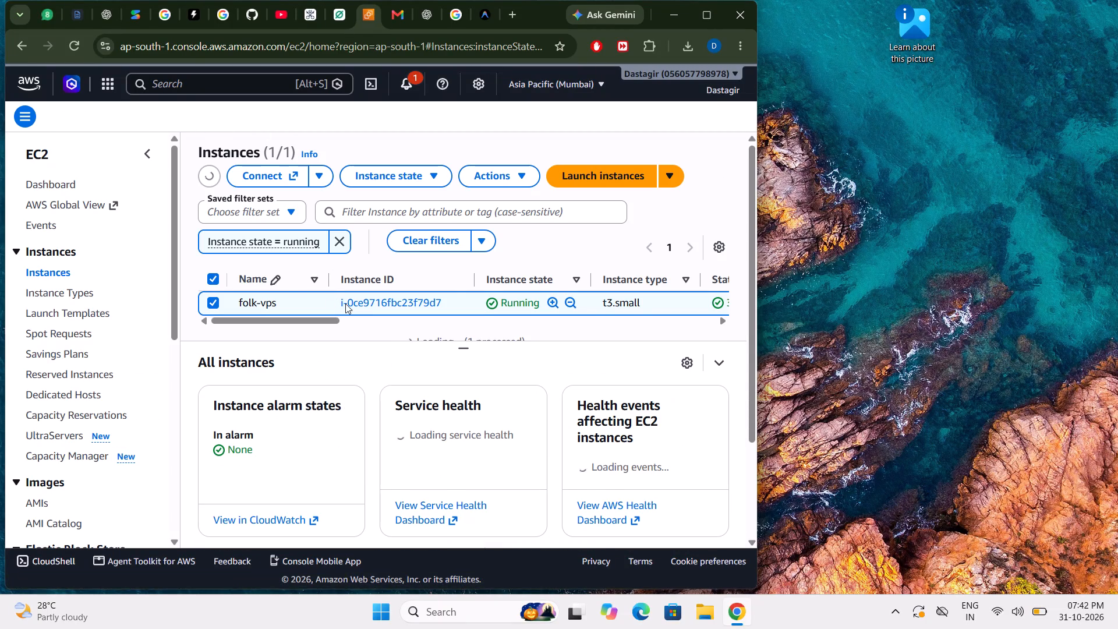
scroll(361, 317, down, 1)
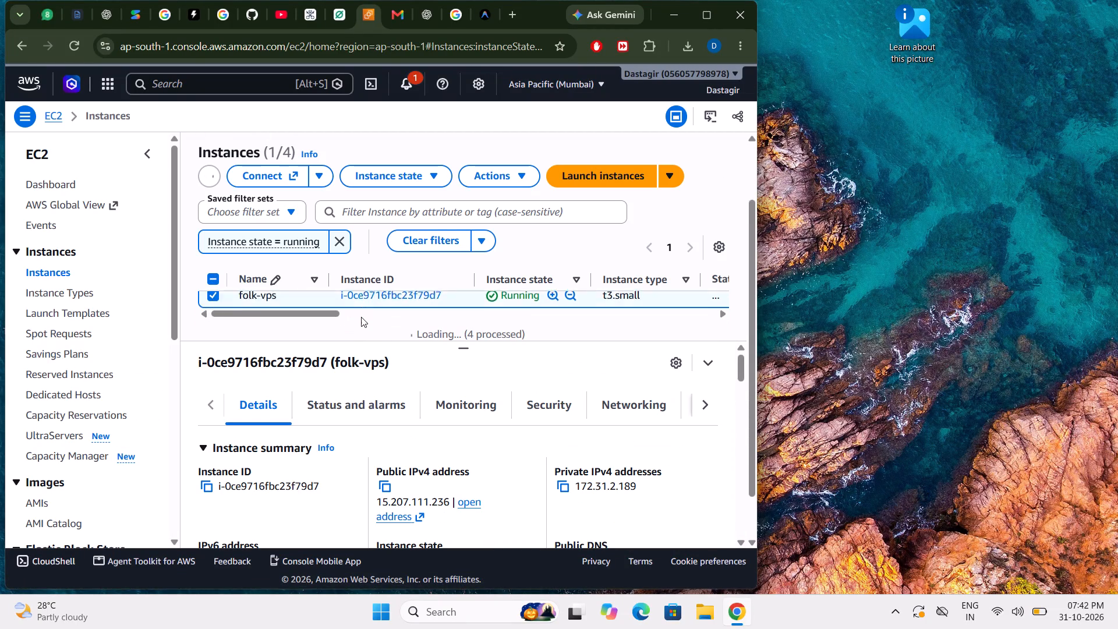
scroll(361, 317, up, 1)
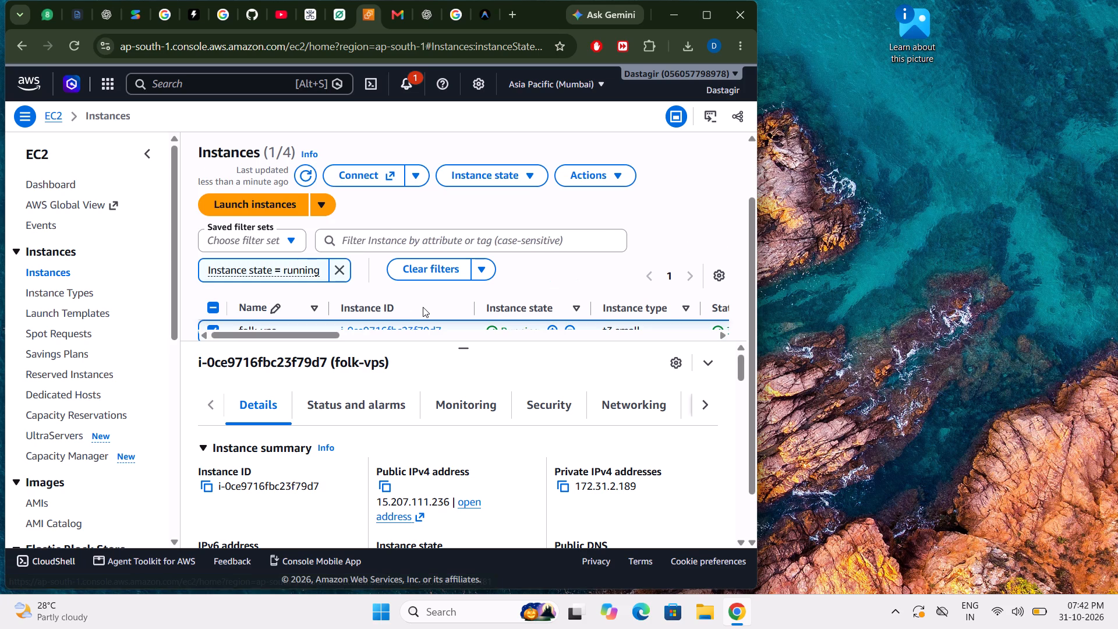
scroll(621, 214, down, 1)
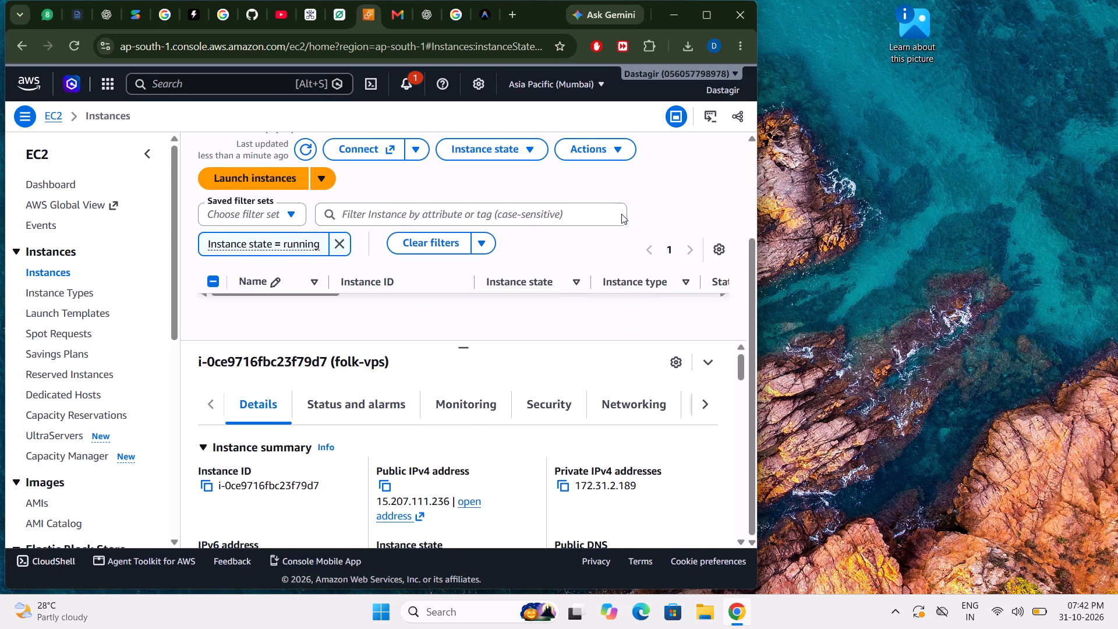
scroll(621, 214, down, 1)
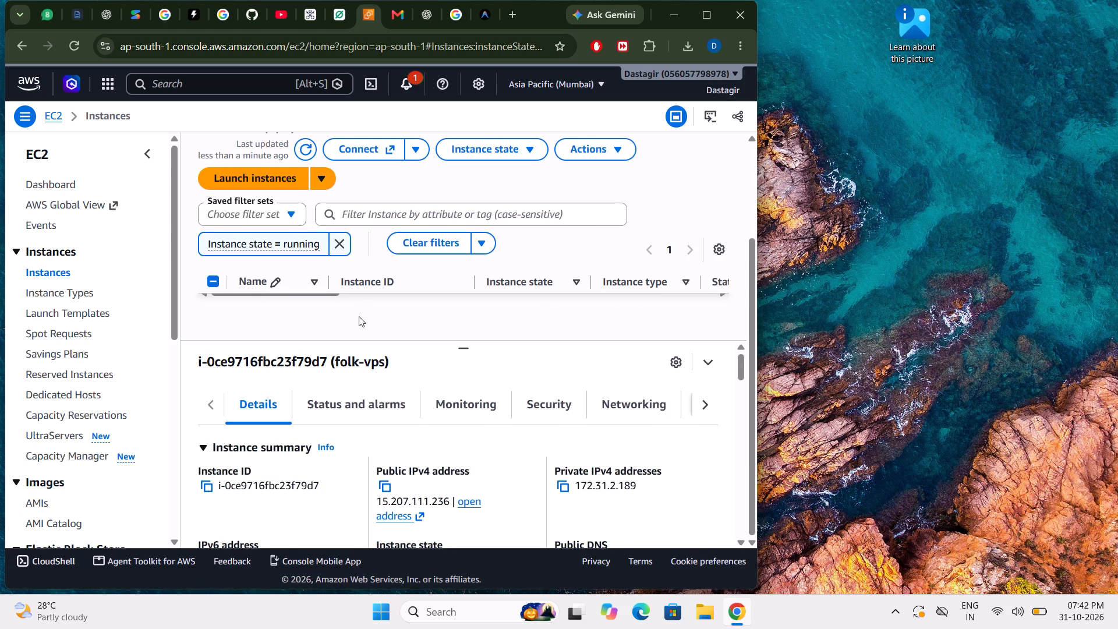
scroll(359, 316, down, 1)
scroll(388, 317, up, 1)
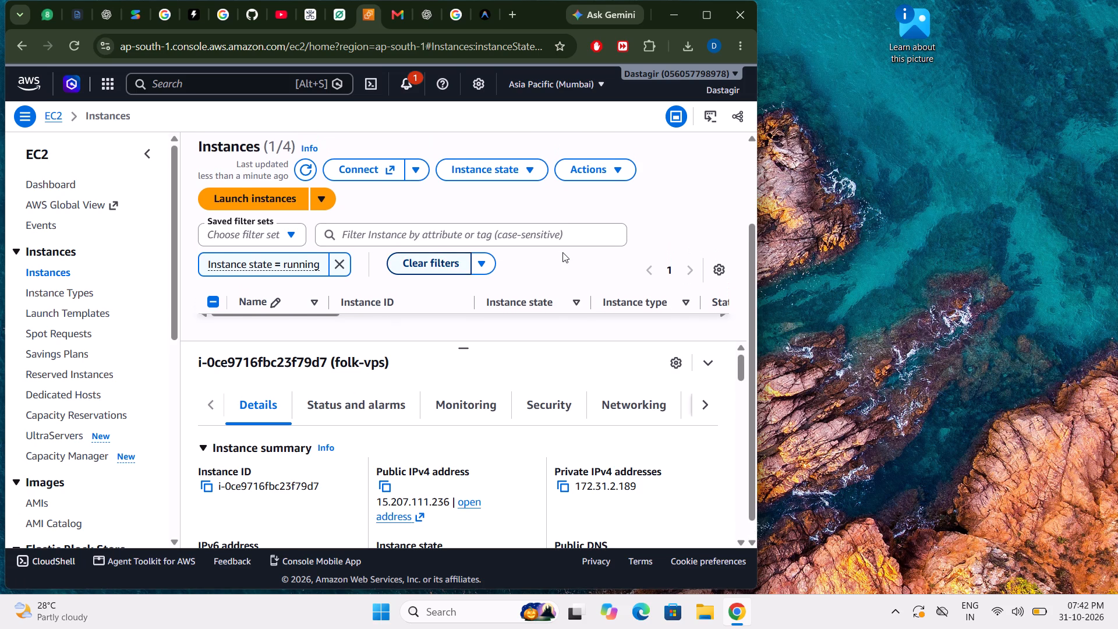
scroll(562, 252, down, 1)
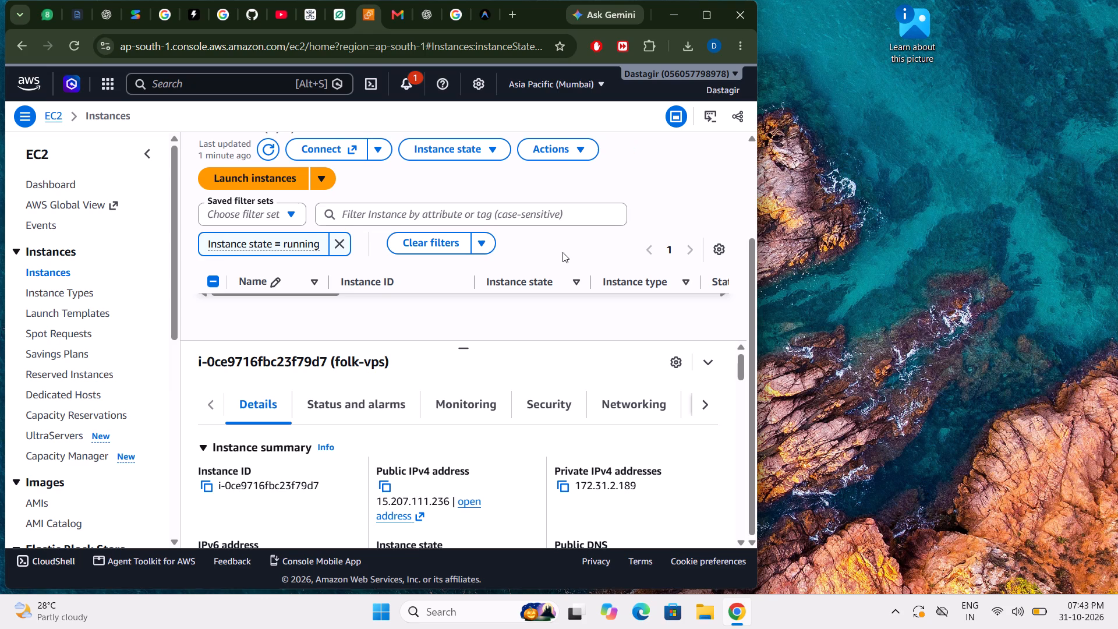
click(713, 361)
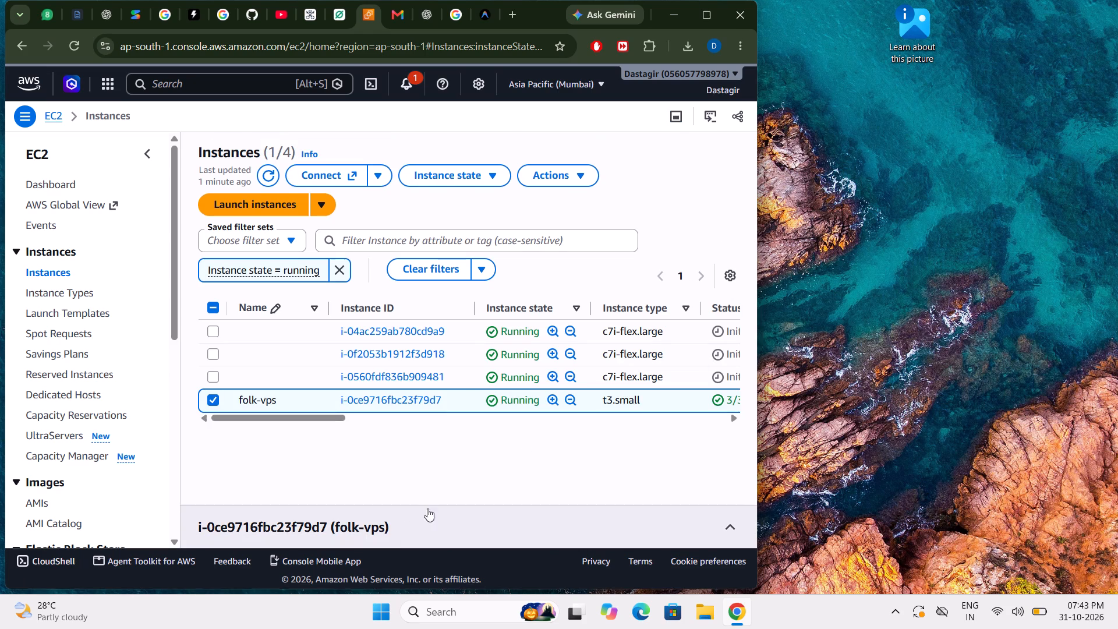
Examine the running instances' details across the table, including status checks, public IPv4 addresses, security groups, key names and launch times.
click(483, 486)
scroll(670, 368, left, 3)
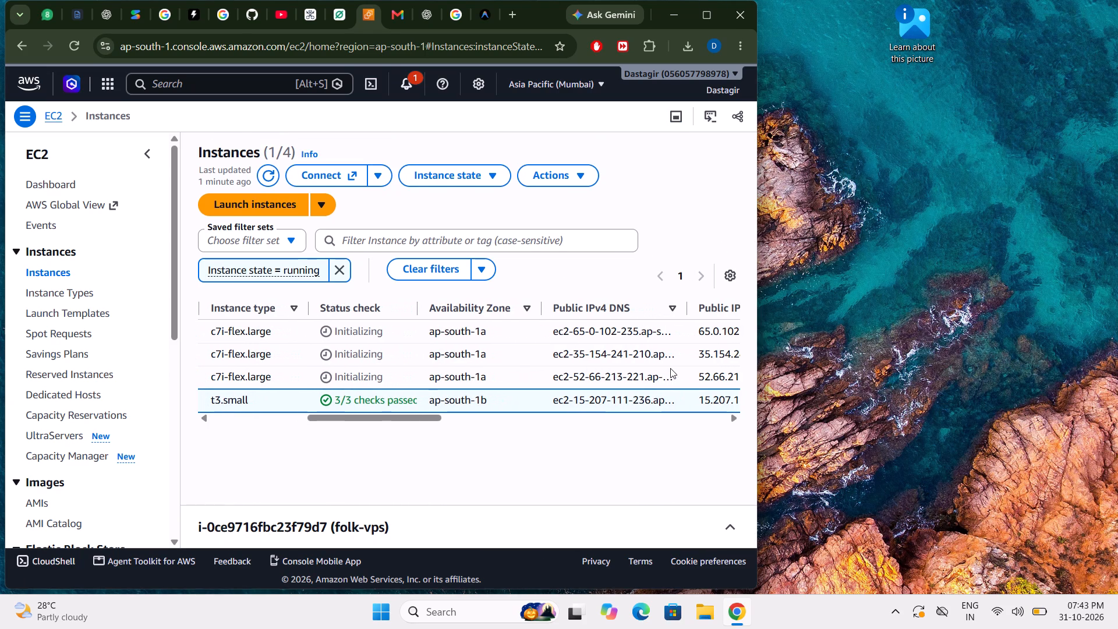
scroll(670, 368, left, 4)
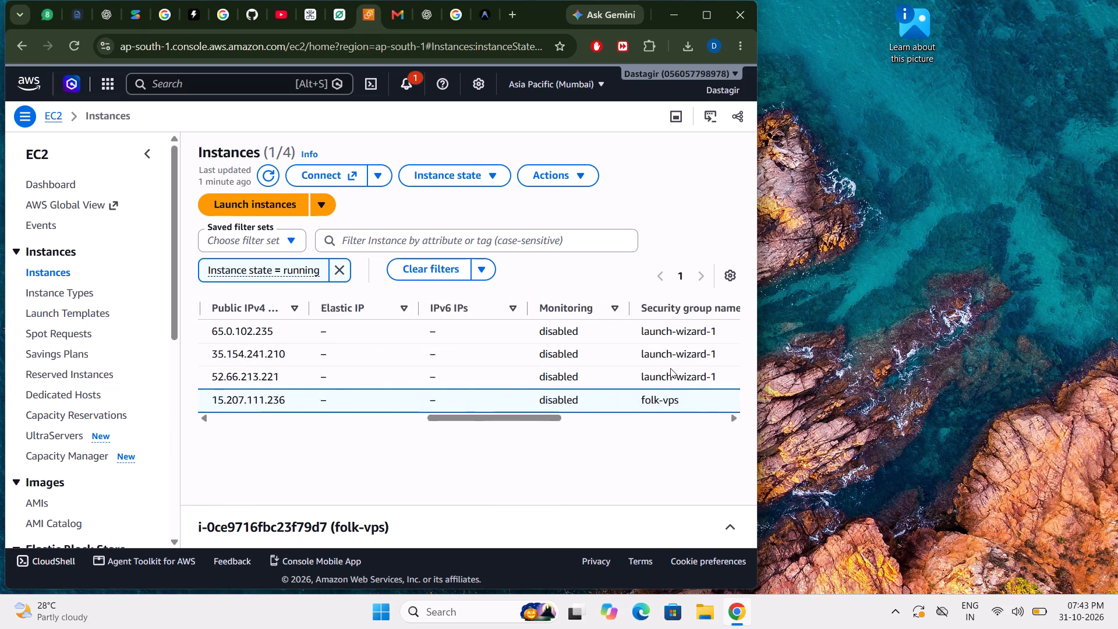
scroll(670, 368, left, 2)
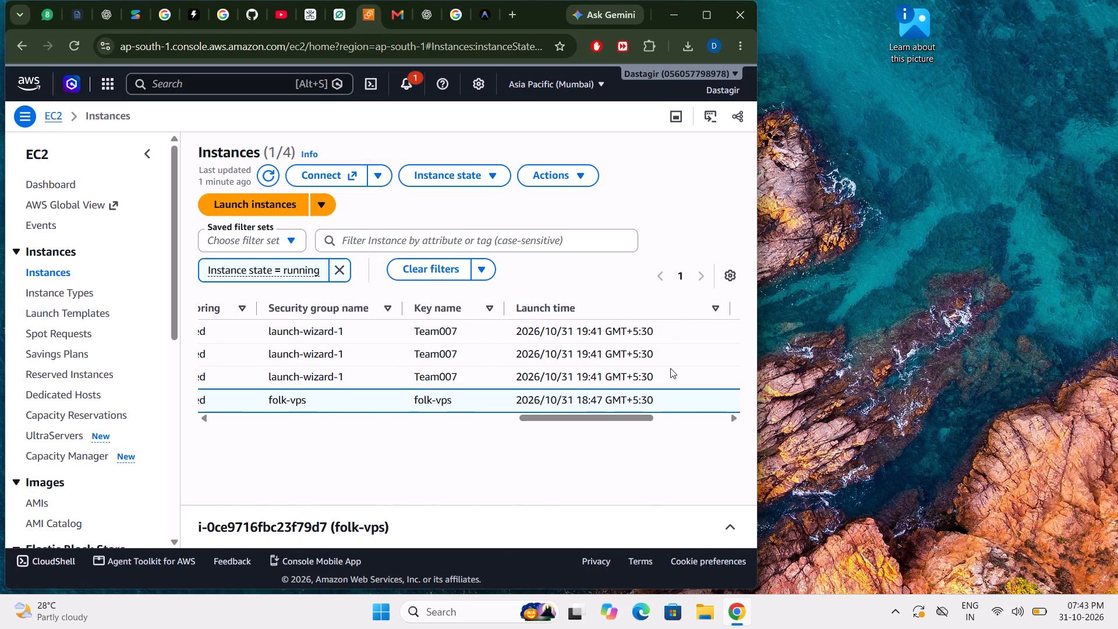
scroll(670, 368, left, 2)
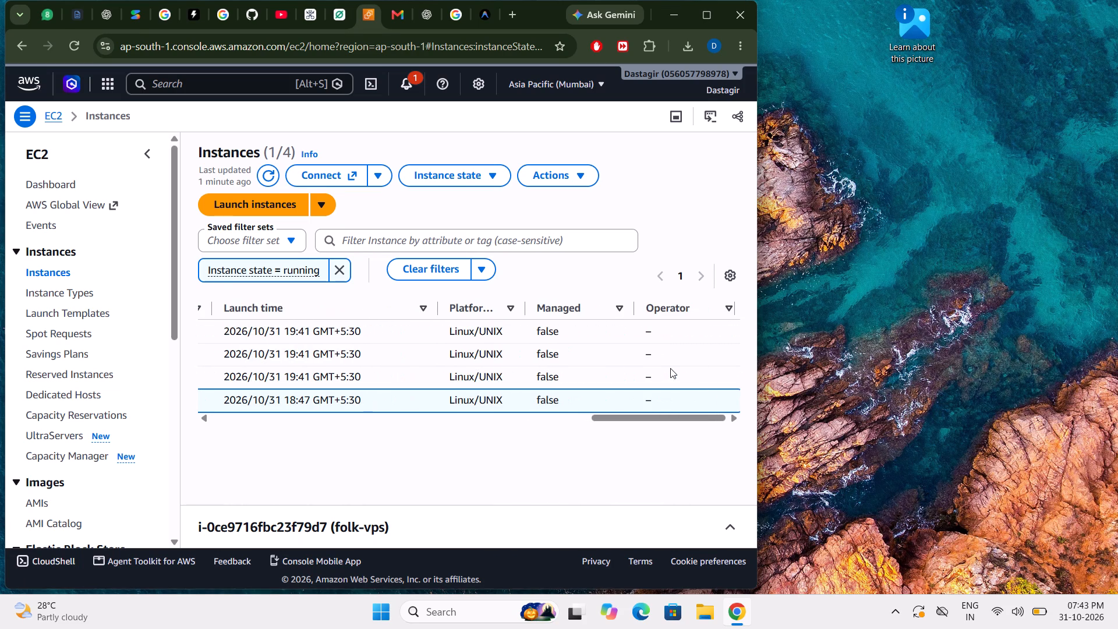
scroll(541, 372, left, 3)
scroll(541, 372, right, 8)
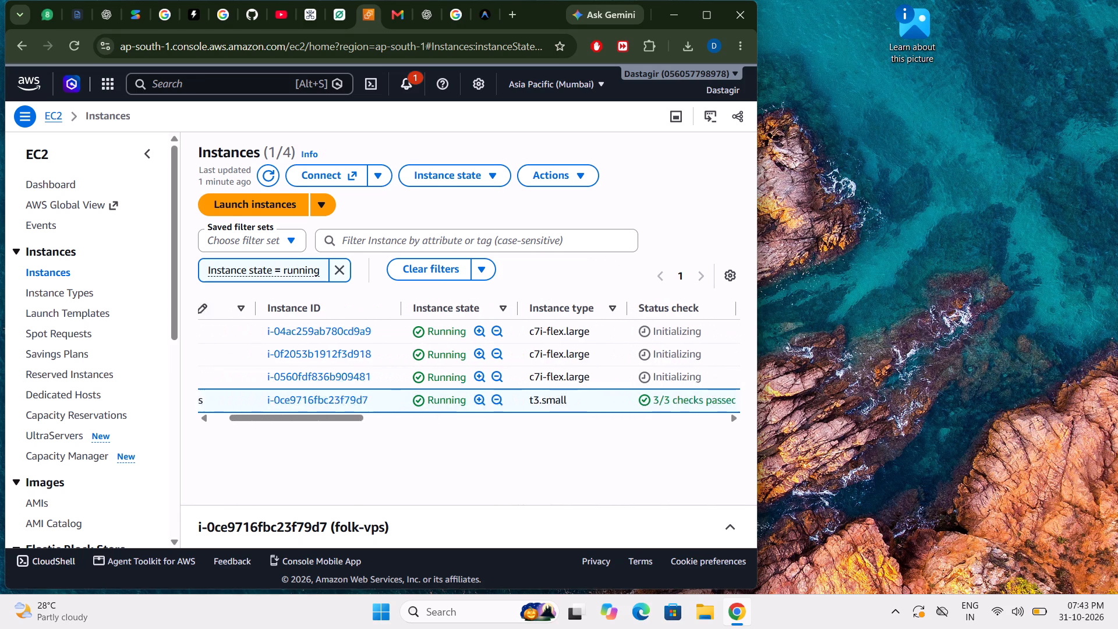